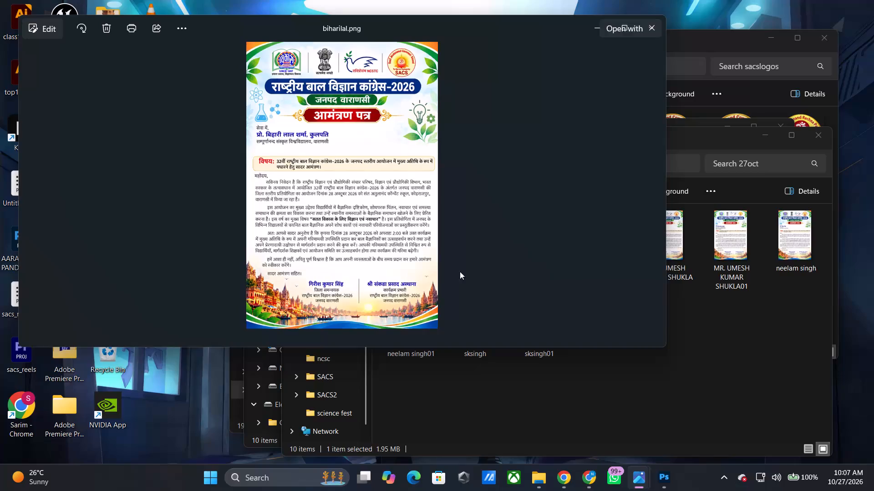
Examine the closing text and signatory block of the biharilal invitation letter at close range.
{"action": "scroll", "coordinate": [402, 289], "scroll_direction": "up", "scroll_amount": 10}
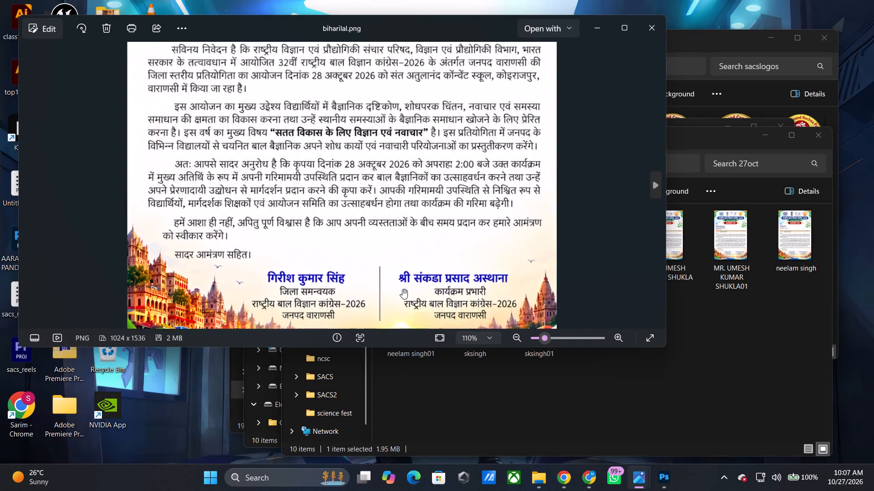
{"action": "scroll", "coordinate": [402, 289], "scroll_direction": "up", "scroll_amount": 11}
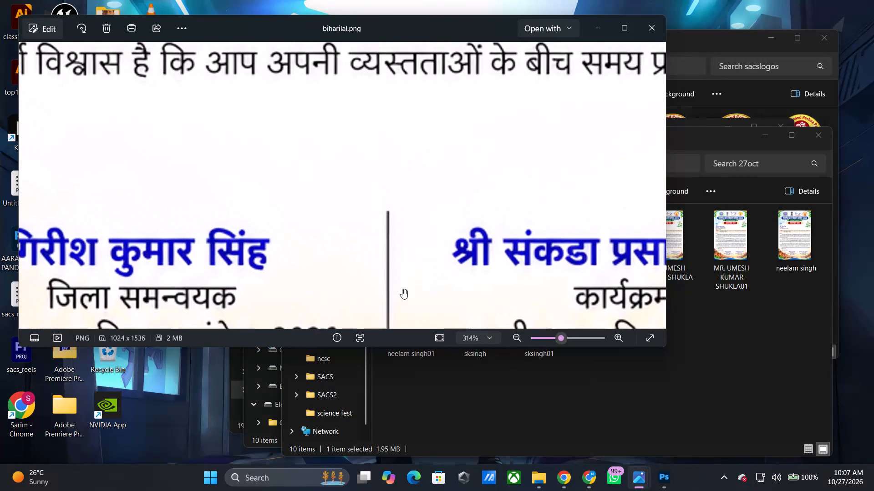
{"action": "scroll", "coordinate": [402, 289], "scroll_direction": "down", "scroll_amount": 18}
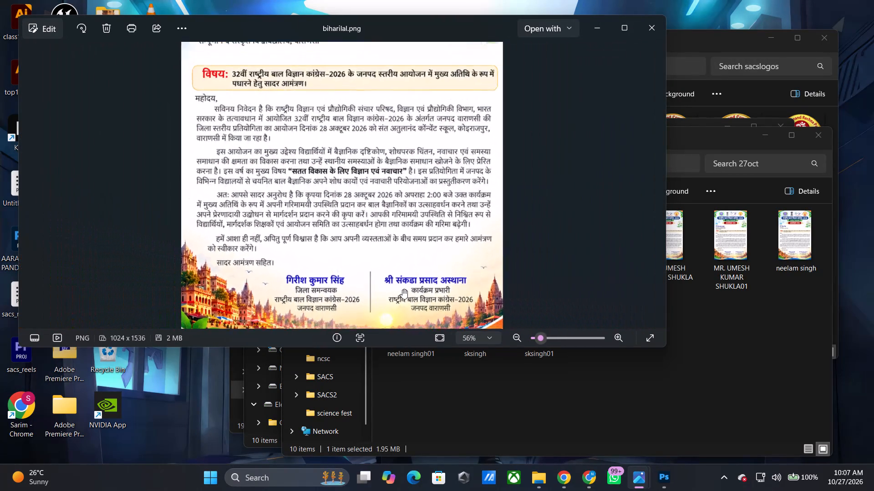
{"action": "scroll", "coordinate": [402, 289], "scroll_direction": "down", "scroll_amount": 5}
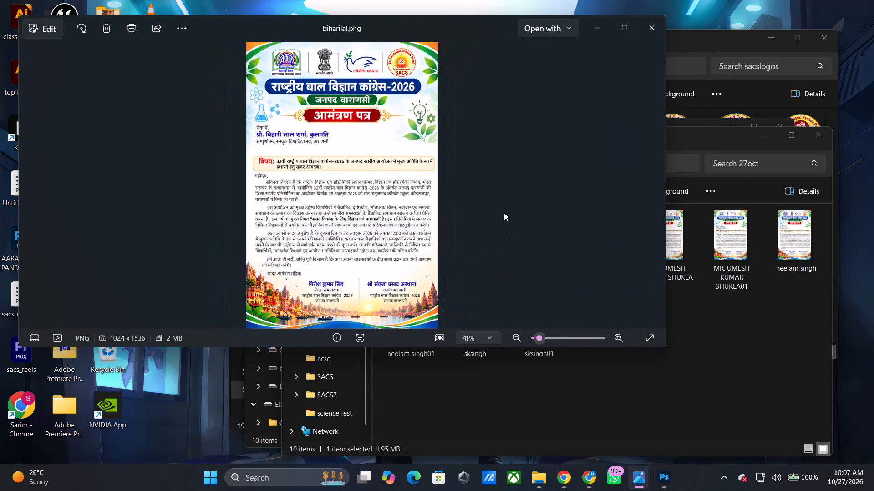
Review all the invitation letter images in the 27oct folder one by one, and close the image viewer.
{"action": "key", "text": "Right"}
{"action": "key", "text": "Right"}
{"action": "key", "text": "Right"}
{"action": "key", "text": "Right"}
{"action": "key", "text": "Right"}
{"action": "key", "text": "Right"}
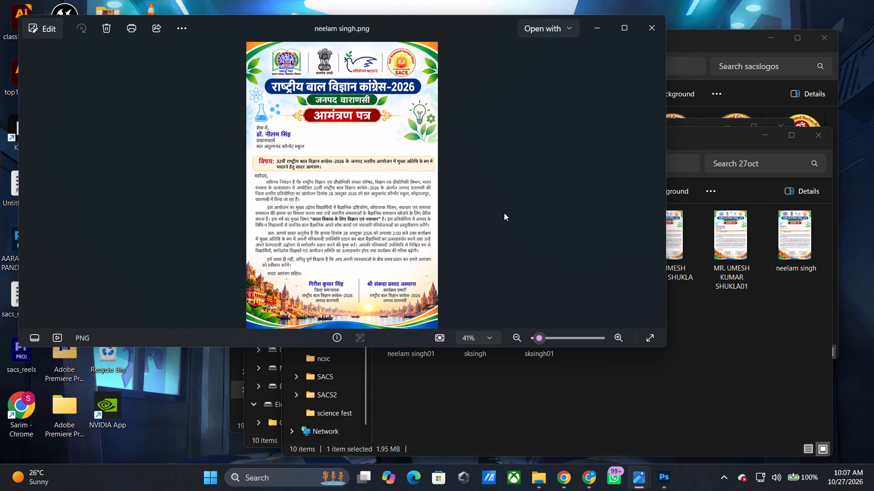
{"action": "key", "text": "Right"}
{"action": "key", "text": "Right"}
{"action": "key", "text": "Right"}
{"action": "key", "text": "Right"}
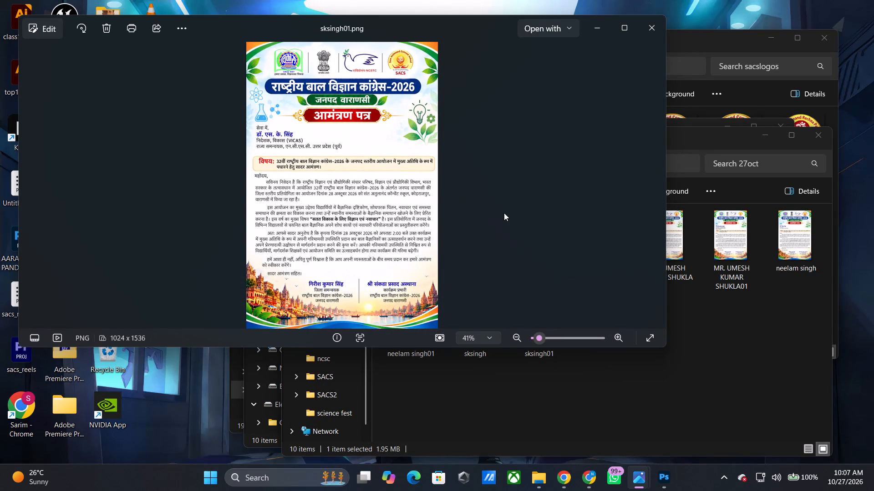
{"action": "key", "text": "Left"}
{"action": "key", "text": "Left"}
{"action": "key", "text": "Left"}
{"action": "key", "text": "Left"}
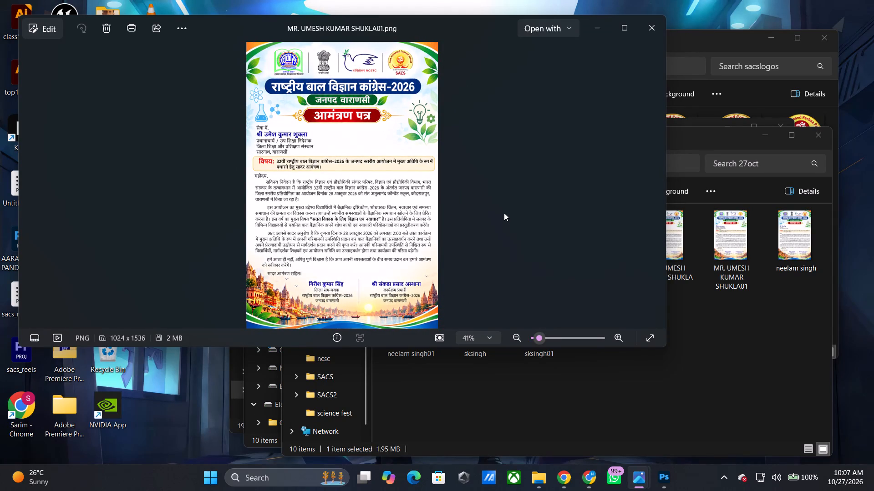
{"action": "key", "text": "Left"}
{"action": "key", "text": "Left"}
{"action": "key", "text": "Left"}
{"action": "key", "text": "Left"}
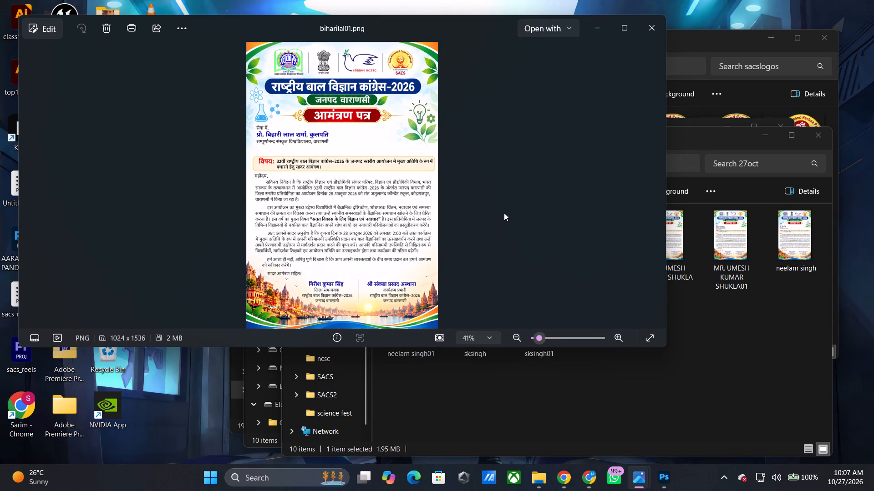
{"action": "key", "text": "Left"}
{"action": "key", "text": "Left"}
{"action": "key", "text": "Left"}
{"action": "key", "text": "Left"}
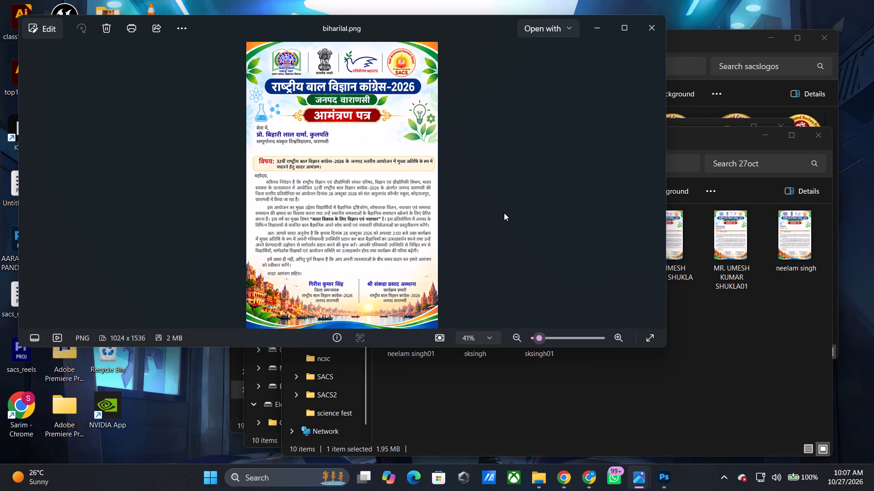
{"action": "left_click", "coordinate": [651, 35]}
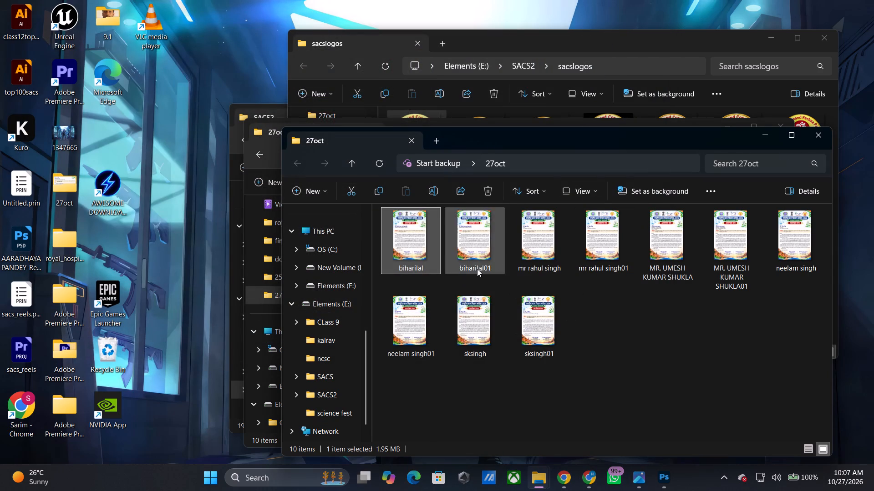
Open the biharilal01 invitation image from the 27oct folder and examine its body text up close.
{"action": "double_click", "coordinate": [480, 244]}
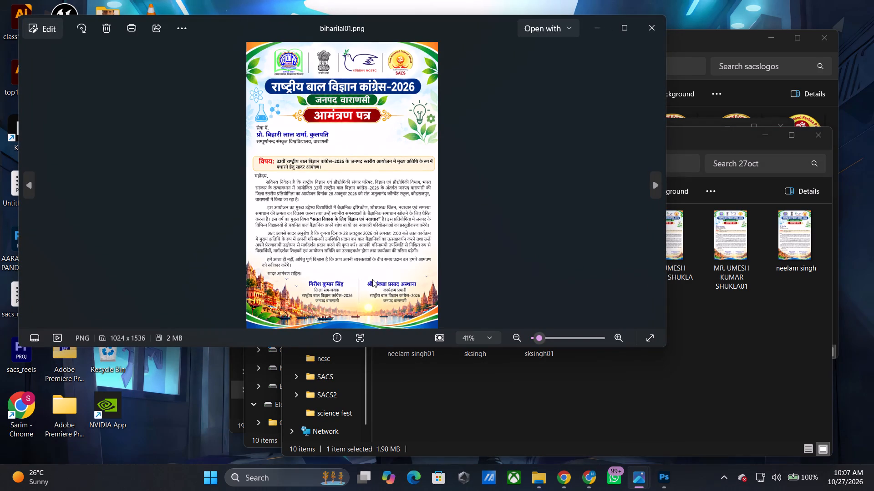
{"action": "scroll", "coordinate": [372, 279], "scroll_direction": "up", "scroll_amount": 10, "text": "alt+shift"}
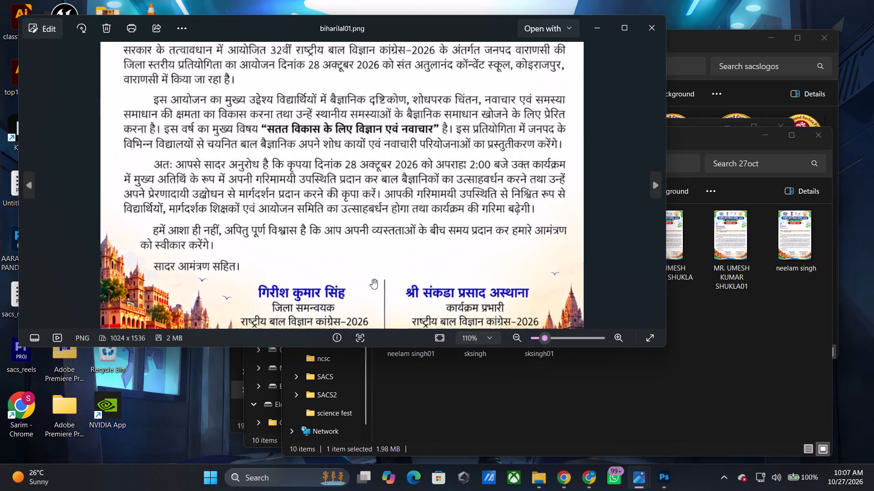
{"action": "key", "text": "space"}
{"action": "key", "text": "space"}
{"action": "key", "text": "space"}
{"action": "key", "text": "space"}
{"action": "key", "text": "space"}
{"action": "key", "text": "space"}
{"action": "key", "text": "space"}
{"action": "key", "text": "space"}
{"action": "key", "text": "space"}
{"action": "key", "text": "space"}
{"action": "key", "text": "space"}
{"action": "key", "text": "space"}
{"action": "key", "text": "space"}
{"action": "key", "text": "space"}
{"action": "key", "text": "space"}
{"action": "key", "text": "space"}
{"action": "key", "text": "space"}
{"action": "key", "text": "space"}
{"action": "left_click_drag", "start_coordinate": [429, 276], "coordinate": [416, 193]}
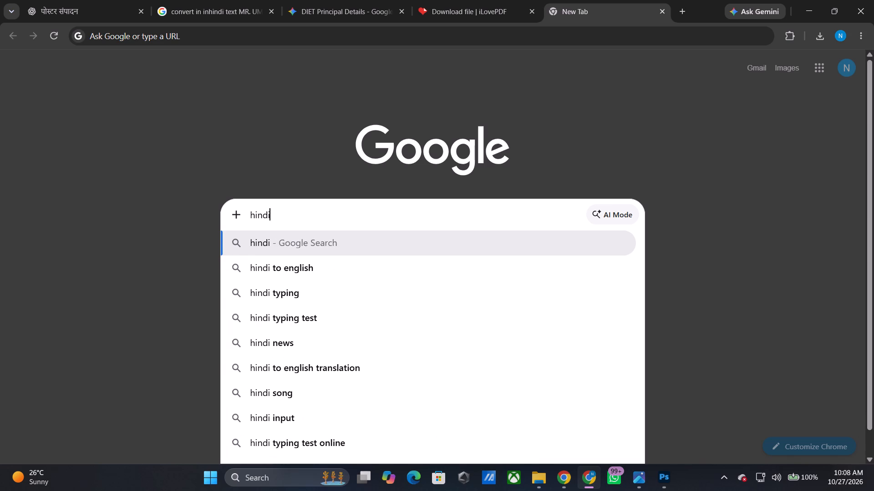
{"action": "key", "text": "space"}
{"action": "type", "text": "font"}
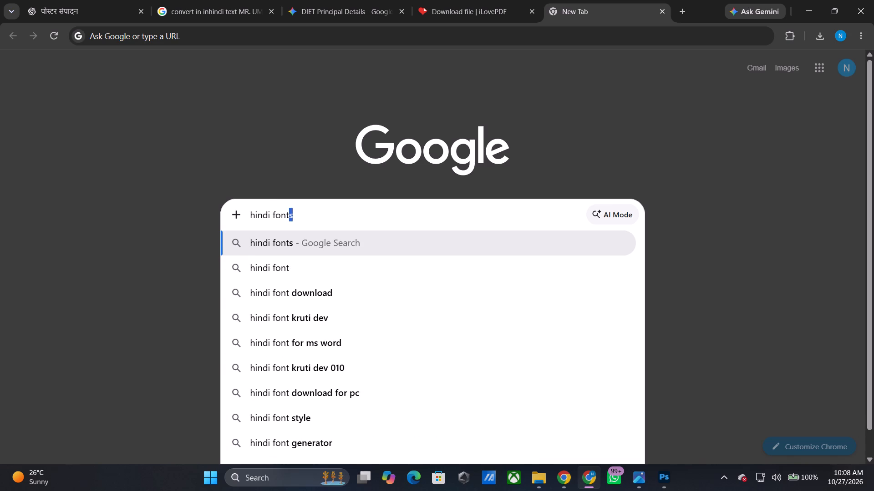
{"action": "key", "text": "space"}
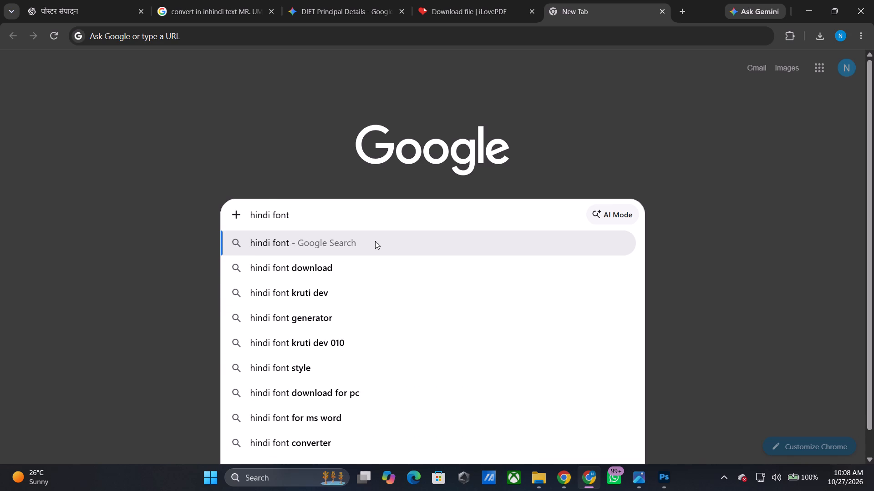
{"action": "left_click", "coordinate": [368, 256]}
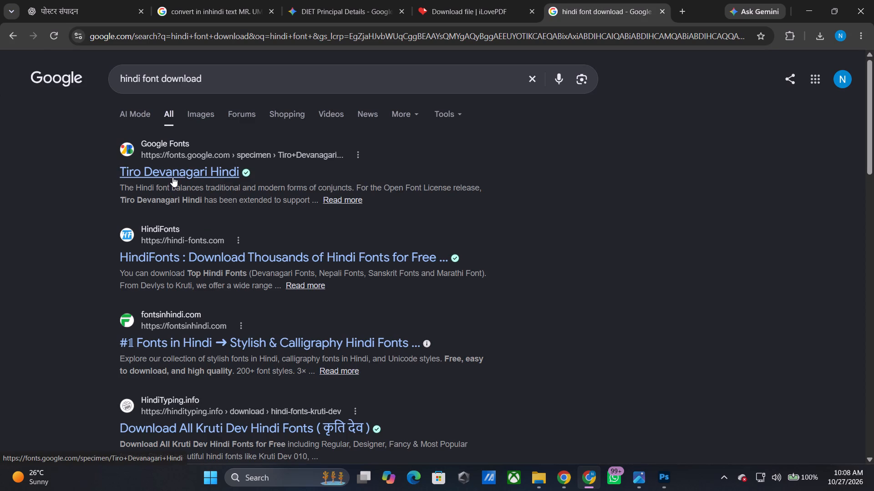
{"action": "scroll", "coordinate": [175, 180], "scroll_direction": "down", "scroll_amount": 6}
{"action": "scroll", "coordinate": [175, 181], "scroll_direction": "up", "scroll_amount": 5}
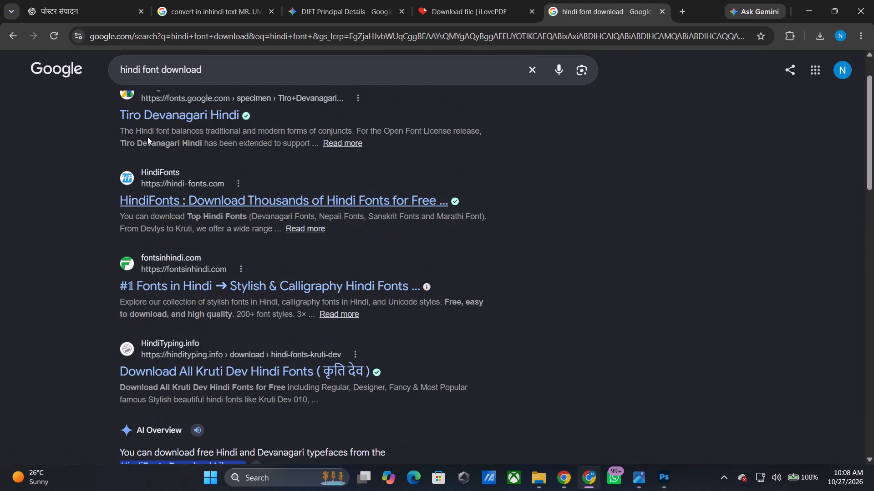
Replace the Google query with a search for "dafont hindi".
{"action": "left_click", "coordinate": [209, 64]}
{"action": "key", "text": "BackSpace"}
{"action": "key", "text": "BackSpace"}
{"action": "key", "text": "BackSpace"}
{"action": "key", "text": "BackSpace"}
{"action": "key", "text": "BackSpace"}
{"action": "key", "text": "BackSpace"}
{"action": "key", "text": "BackSpace"}
{"action": "key", "text": "BackSpace"}
{"action": "key", "text": "BackSpace"}
{"action": "key", "text": "BackSpace"}
{"action": "key", "text": "BackSpace"}
{"action": "key", "text": "BackSpace"}
{"action": "key", "text": "BackSpace"}
{"action": "key", "text": "BackSpace"}
{"action": "key", "text": "BackSpace"}
{"action": "key", "text": "BackSpace"}
{"action": "key", "text": "BackSpace"}
{"action": "key", "text": "BackSpace"}
{"action": "key", "text": "BackSpace"}
{"action": "key", "text": "BackSpace"}
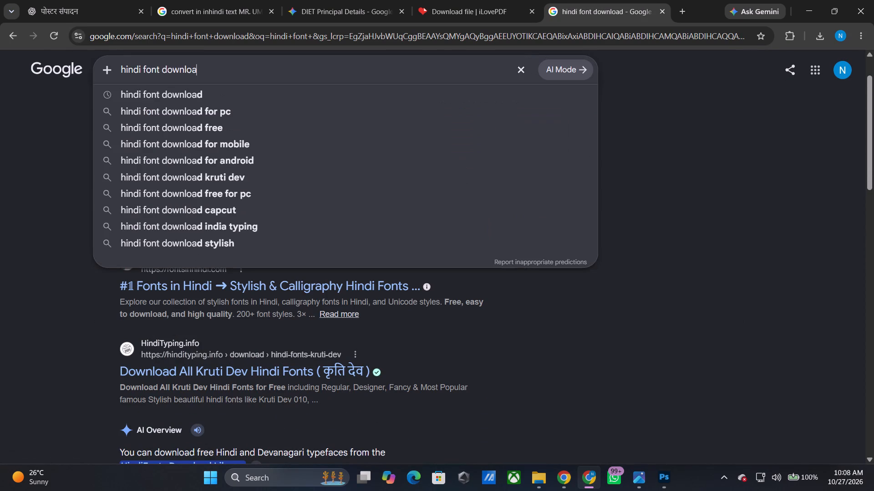
{"action": "type", "text": "dafont"}
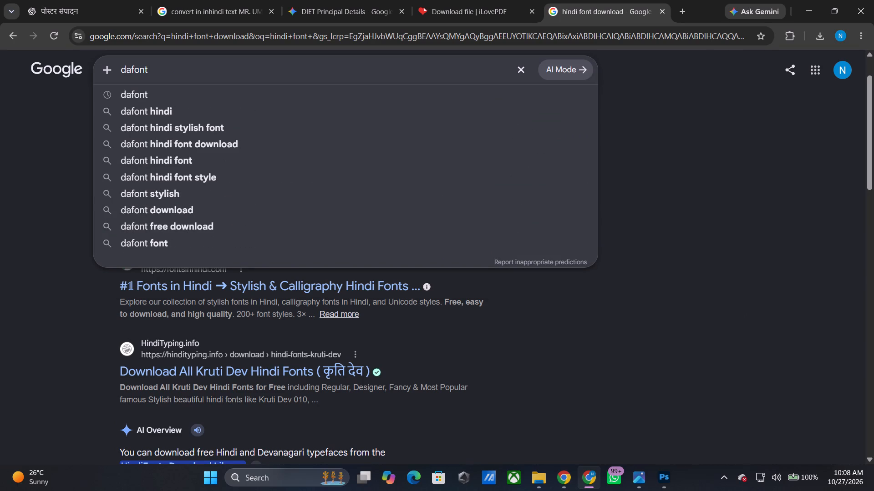
{"action": "left_click", "coordinate": [165, 114]}
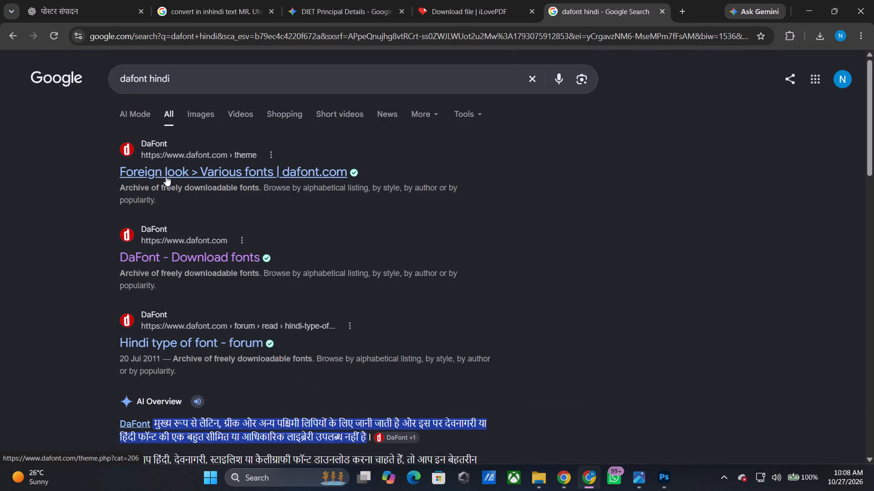
Open DaFont's "Foreign look > Various fonts" result and examine the listed fonts for a suitable Hindi style.
{"action": "left_click", "coordinate": [166, 176]}
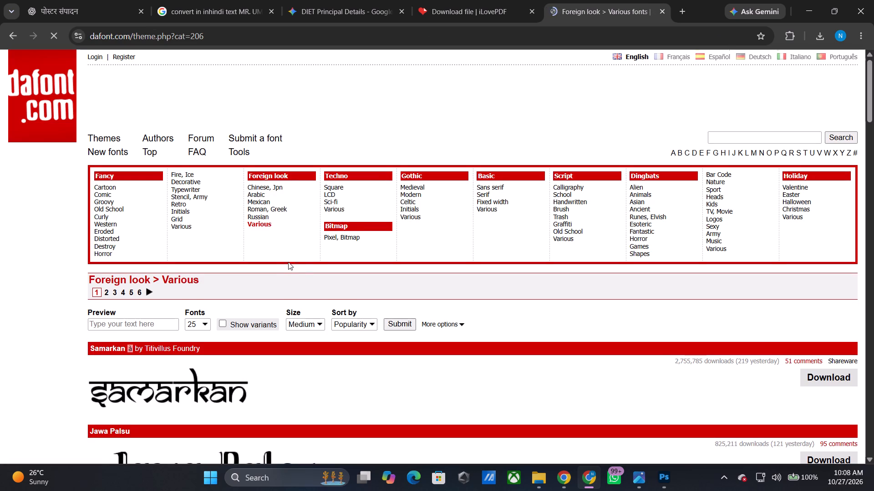
{"action": "scroll", "coordinate": [288, 262], "scroll_direction": "down", "scroll_amount": 9}
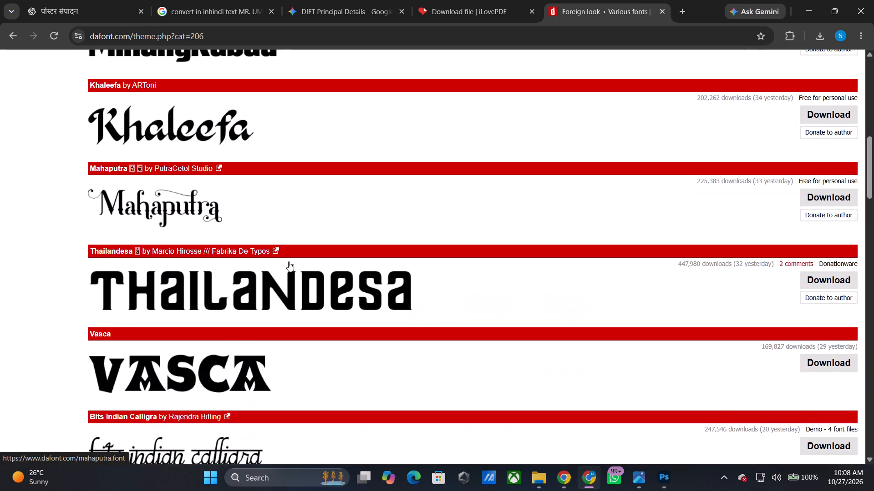
{"action": "scroll", "coordinate": [289, 261], "scroll_direction": "down", "scroll_amount": 4}
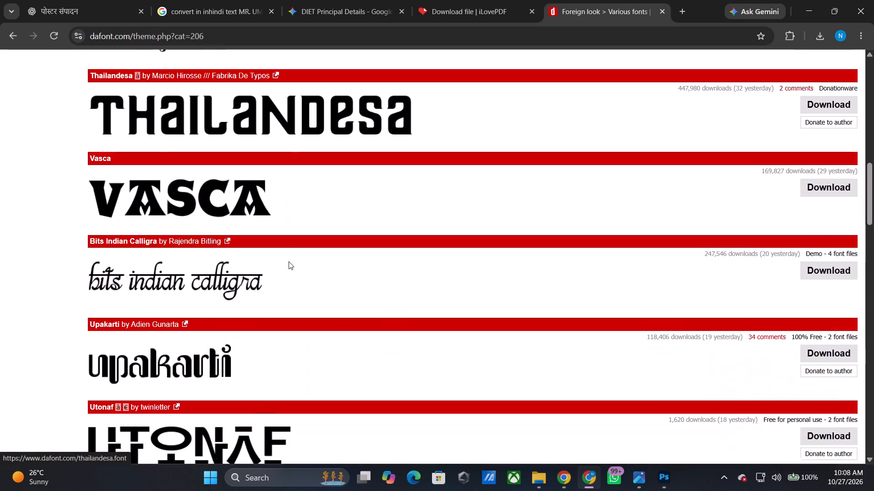
{"action": "scroll", "coordinate": [289, 261], "scroll_direction": "down", "scroll_amount": 1}
{"action": "scroll", "coordinate": [272, 286], "scroll_direction": "up", "scroll_amount": 16}
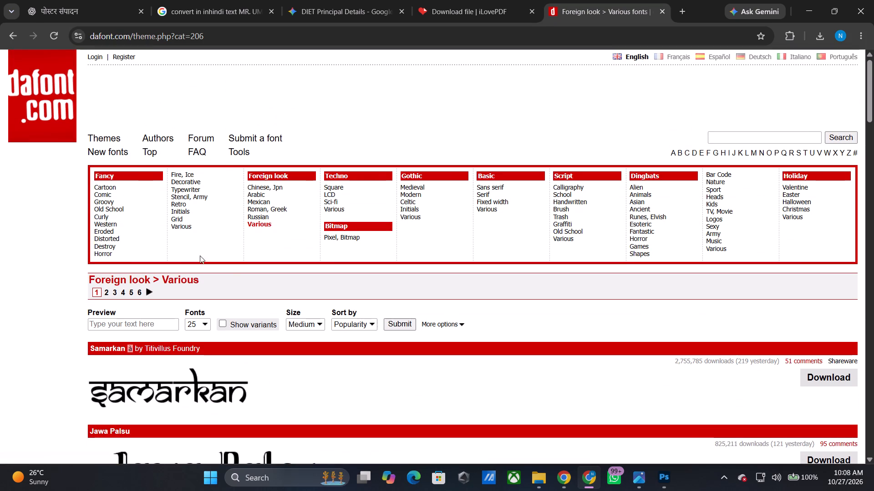
Return to the search results, open DaFont's "Hindi type of font" forum thread and read the font suggestions.
{"action": "left_click", "coordinate": [13, 39]}
{"action": "scroll", "coordinate": [184, 333], "scroll_direction": "down", "scroll_amount": 2}
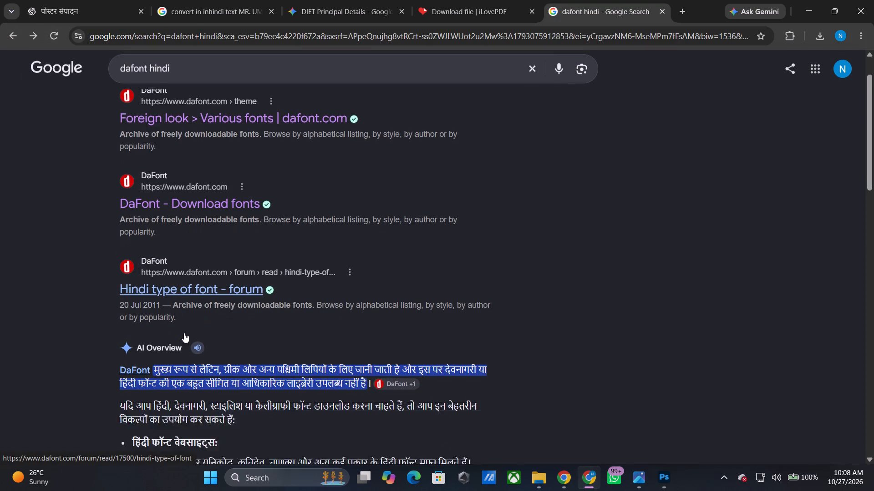
{"action": "left_click", "coordinate": [188, 226]}
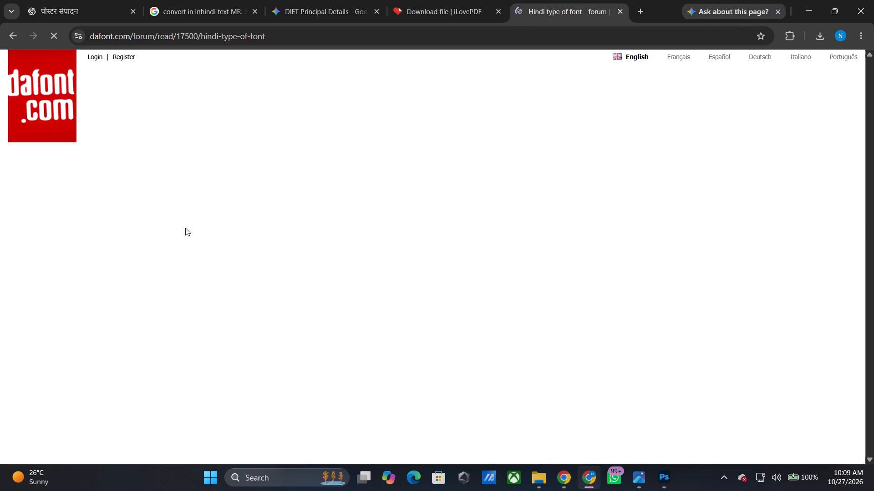
{"action": "scroll", "coordinate": [283, 330], "scroll_direction": "down", "scroll_amount": 3}
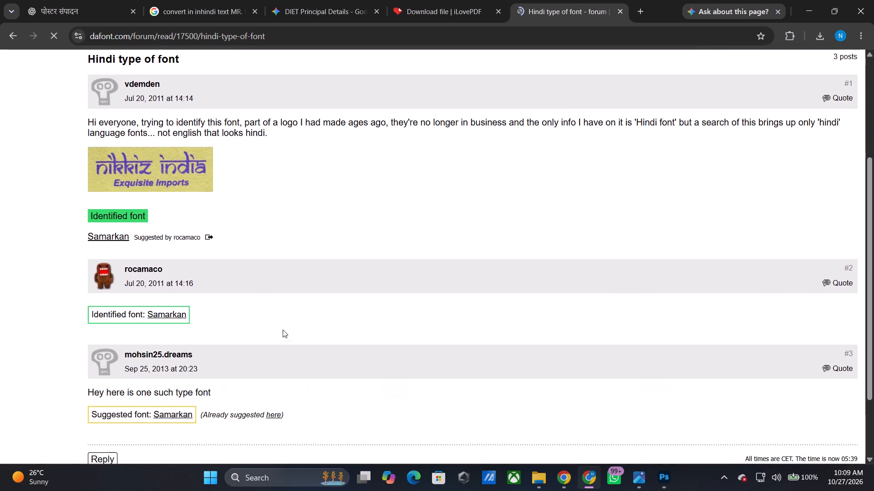
{"action": "scroll", "coordinate": [283, 330], "scroll_direction": "down", "scroll_amount": 4}
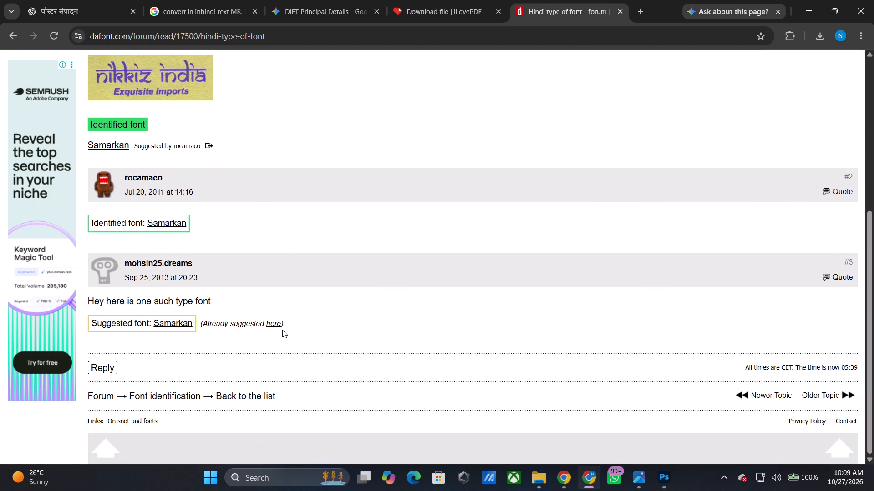
{"action": "scroll", "coordinate": [282, 330], "scroll_direction": "down", "scroll_amount": 2}
{"action": "scroll", "coordinate": [282, 330], "scroll_direction": "up", "scroll_amount": 2}
{"action": "left_click", "coordinate": [282, 330]}
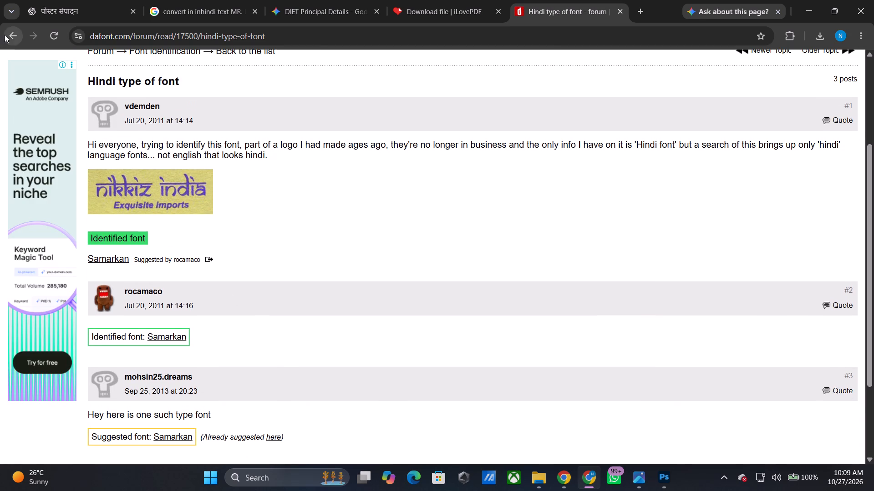
Return to the "dafont hindi" results, look over the Hindi Font Style Generator site, and go back to the results.
{"action": "left_click", "coordinate": [5, 35]}
{"action": "scroll", "coordinate": [242, 330], "scroll_direction": "down", "scroll_amount": 5}
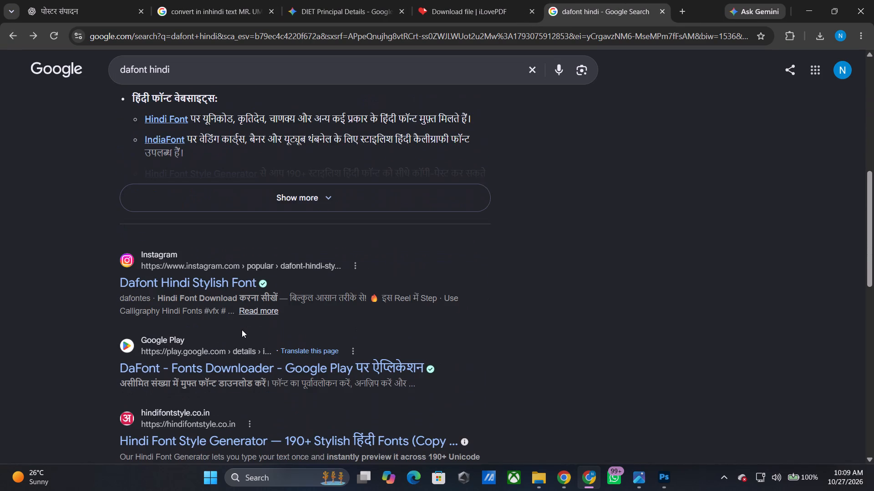
{"action": "scroll", "coordinate": [223, 373], "scroll_direction": "up", "scroll_amount": 2}
{"action": "scroll", "coordinate": [223, 375], "scroll_direction": "down", "scroll_amount": 3}
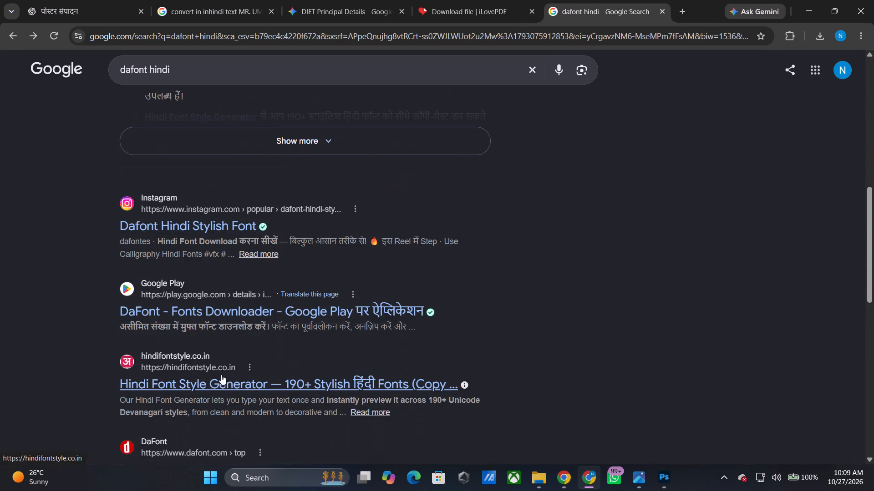
{"action": "left_click", "coordinate": [217, 380]}
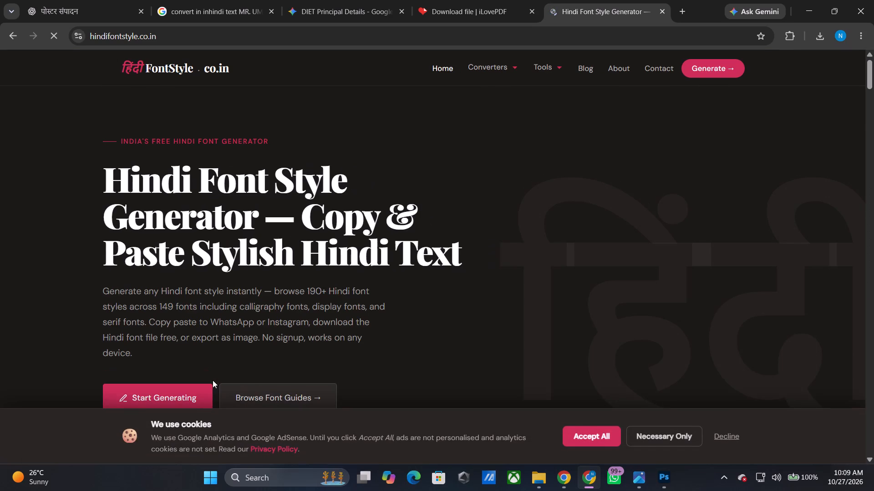
{"action": "scroll", "coordinate": [210, 377], "scroll_direction": "down", "scroll_amount": 2}
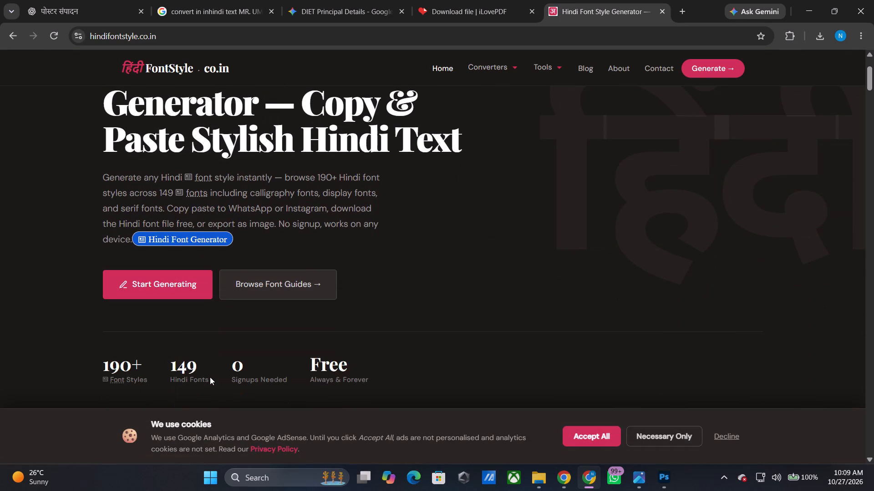
{"action": "scroll", "coordinate": [210, 377], "scroll_direction": "up", "scroll_amount": 4}
{"action": "left_click", "coordinate": [10, 35]}
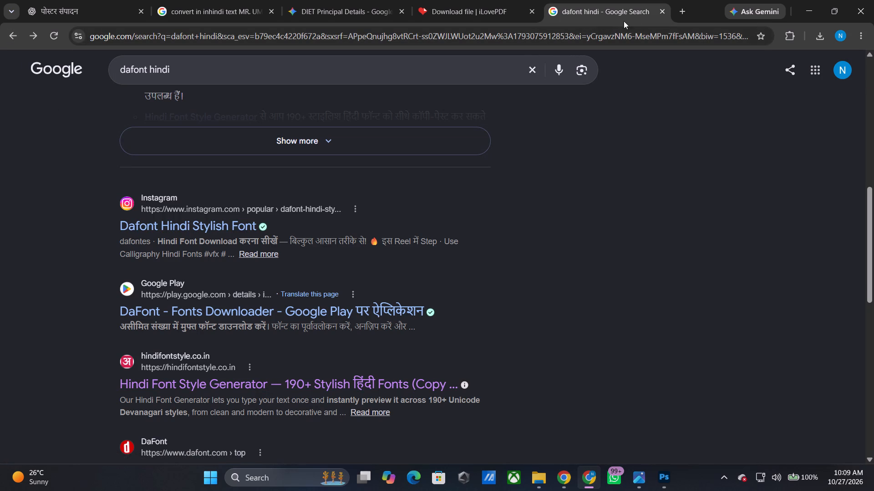
Start a Google Lens image search in a new tab with the biharilal01 letter from the 27oct folder.
{"action": "left_click", "coordinate": [682, 17]}
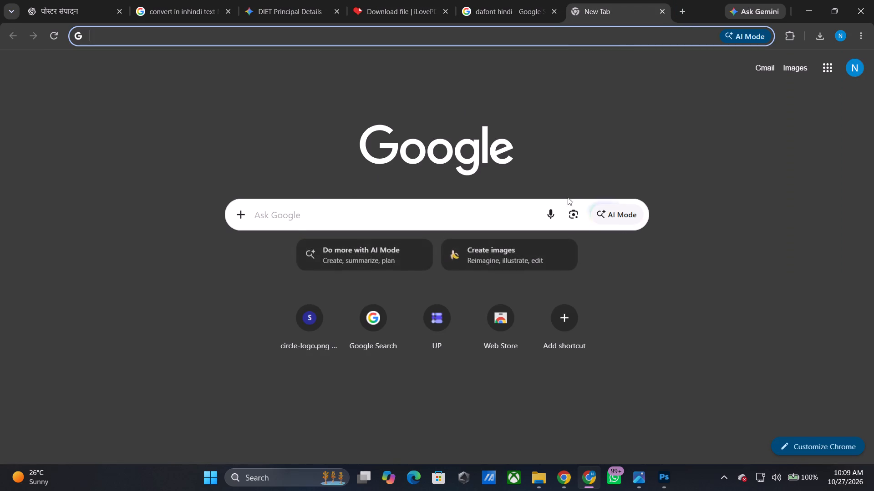
{"action": "left_click", "coordinate": [576, 206]}
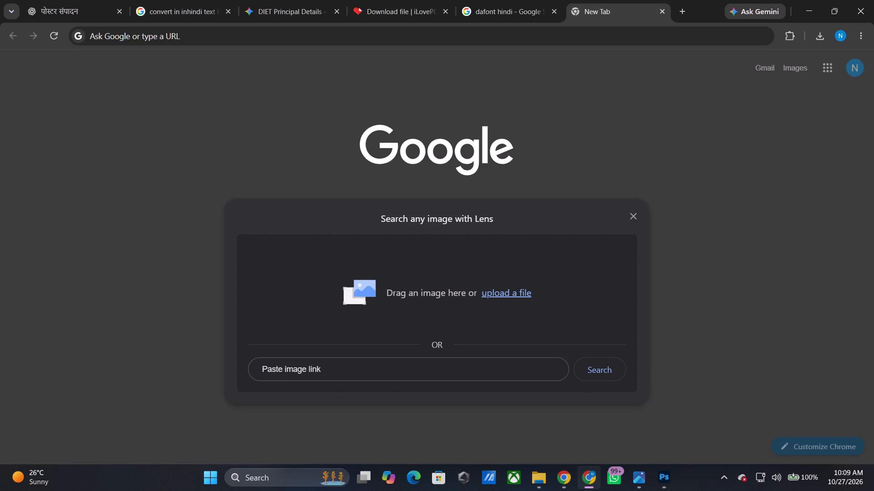
{"action": "left_click", "coordinate": [523, 291]}
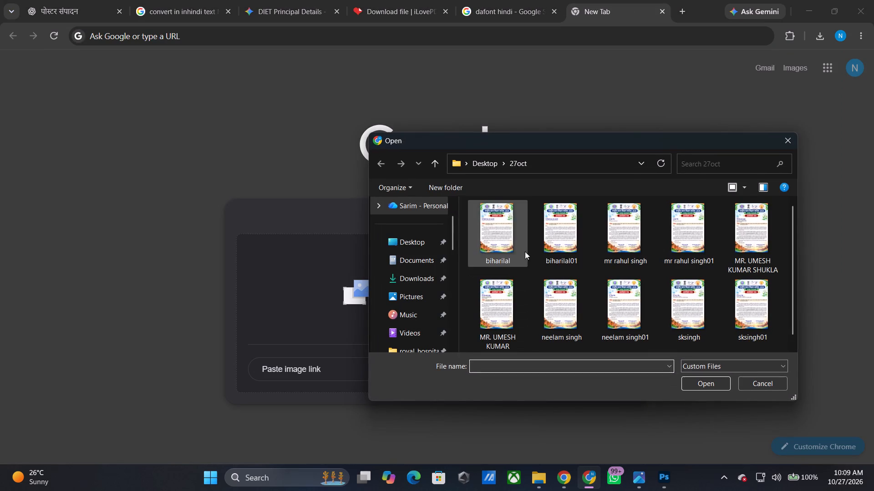
{"action": "left_click", "coordinate": [546, 229]}
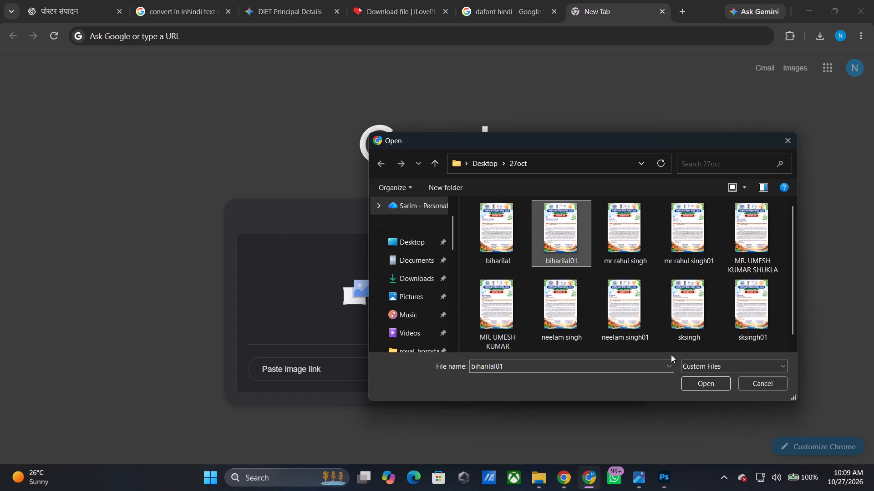
{"action": "left_click", "coordinate": [685, 386]}
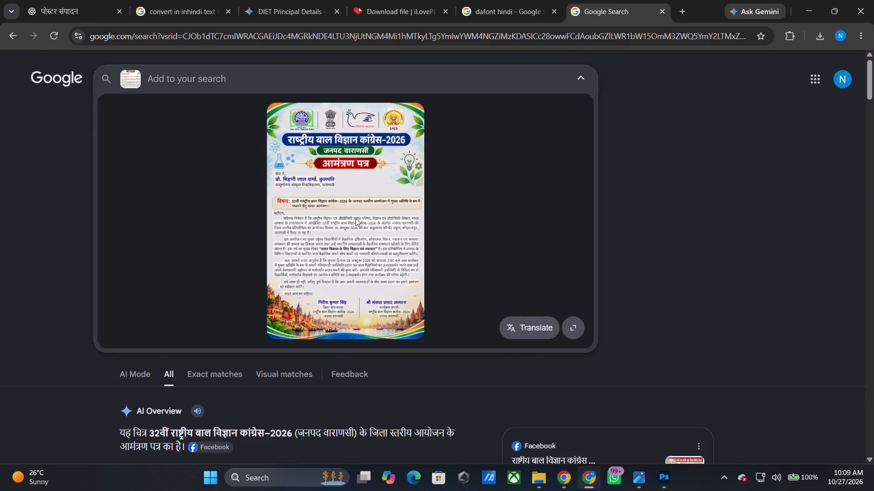
Narrow the Lens search region to the programme in-charge's printed name near the letter's bottom edge.
{"action": "left_click_drag", "start_coordinate": [272, 109], "coordinate": [305, 248]}
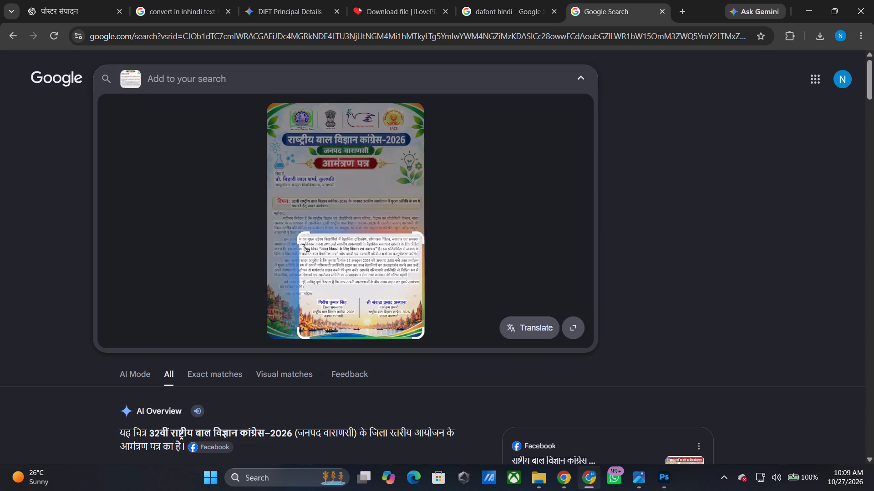
{"action": "left_click_drag", "start_coordinate": [305, 248], "coordinate": [362, 296]}
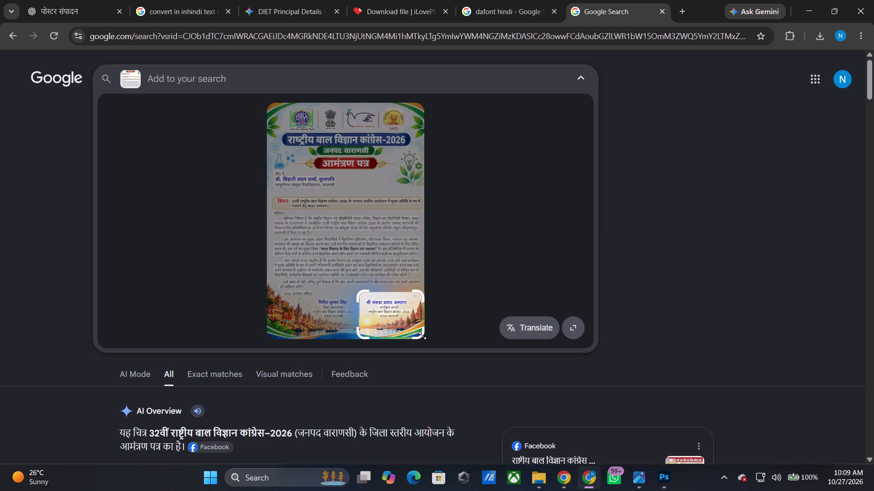
{"action": "left_click_drag", "start_coordinate": [422, 336], "coordinate": [414, 303]}
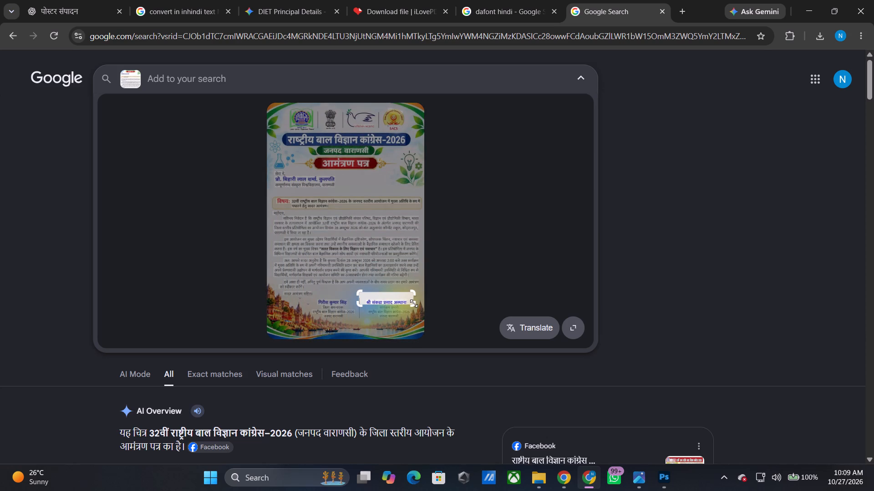
{"action": "left_click_drag", "start_coordinate": [414, 303], "coordinate": [412, 303]}
{"action": "left_click_drag", "start_coordinate": [412, 290], "coordinate": [411, 294]}
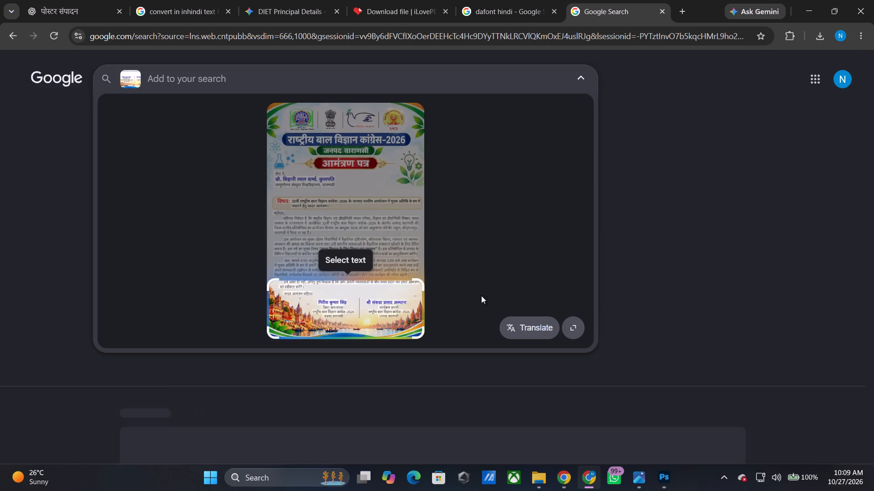
{"action": "left_click_drag", "start_coordinate": [274, 335], "coordinate": [307, 331]}
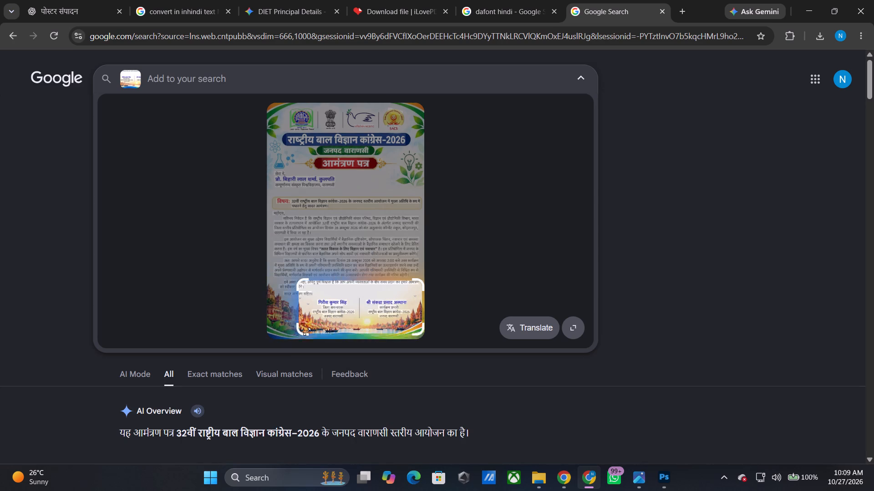
{"action": "left_click_drag", "start_coordinate": [307, 331], "coordinate": [365, 303]}
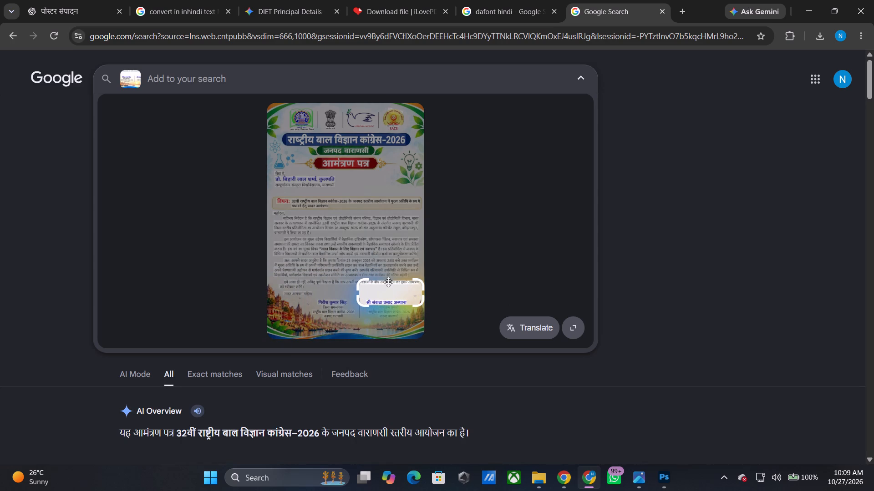
{"action": "left_click_drag", "start_coordinate": [365, 281], "coordinate": [371, 285]}
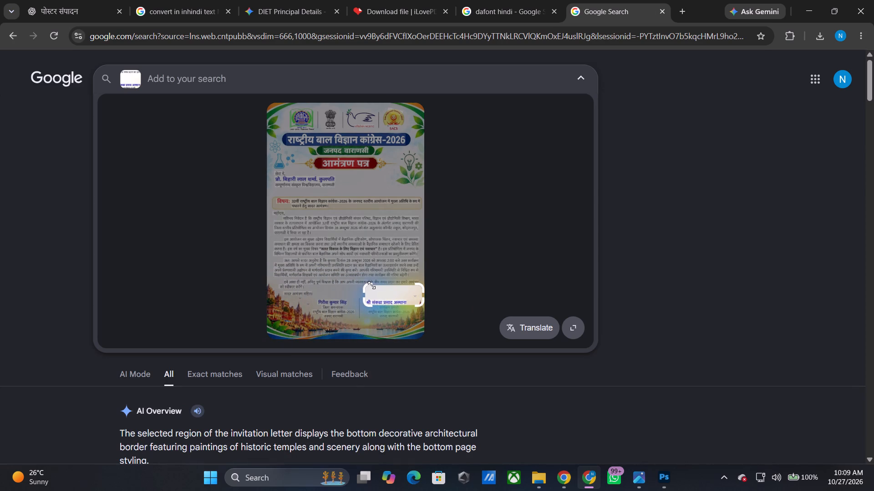
{"action": "left_click_drag", "start_coordinate": [371, 285], "coordinate": [368, 289]}
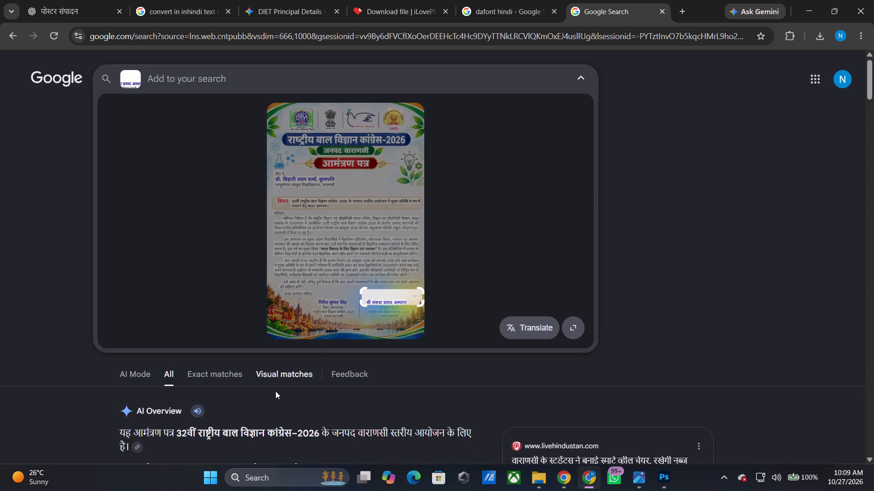
Read the AI Overview for the cropped region, then add the query "which font is this" to the image search.
{"action": "scroll", "coordinate": [245, 417], "scroll_direction": "down", "scroll_amount": 1}
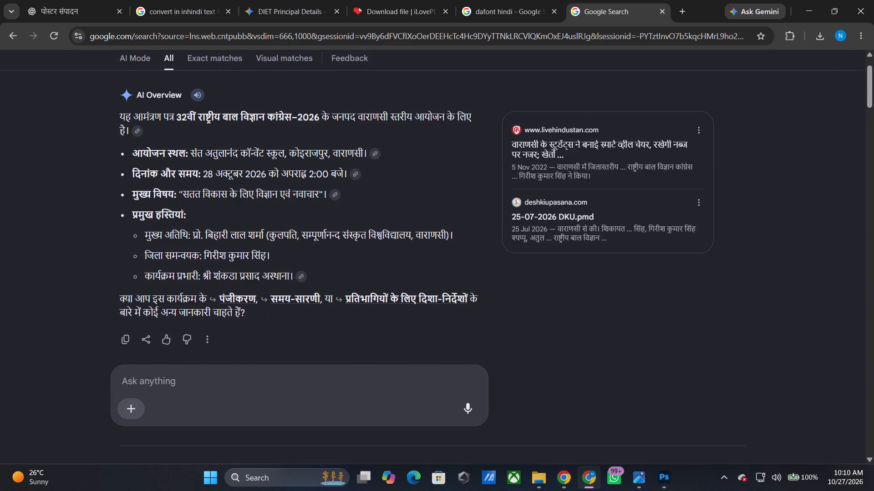
{"action": "scroll", "coordinate": [248, 381], "scroll_direction": "up", "scroll_amount": 2}
{"action": "scroll", "coordinate": [367, 298], "scroll_direction": "up", "scroll_amount": 2}
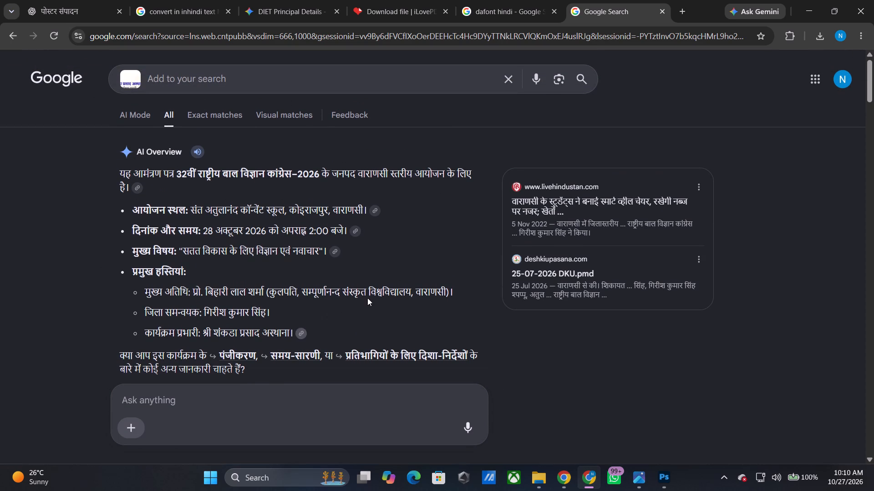
{"action": "left_click", "coordinate": [235, 78]}
{"action": "type", "text": "which"}
{"action": "key", "text": "space"}
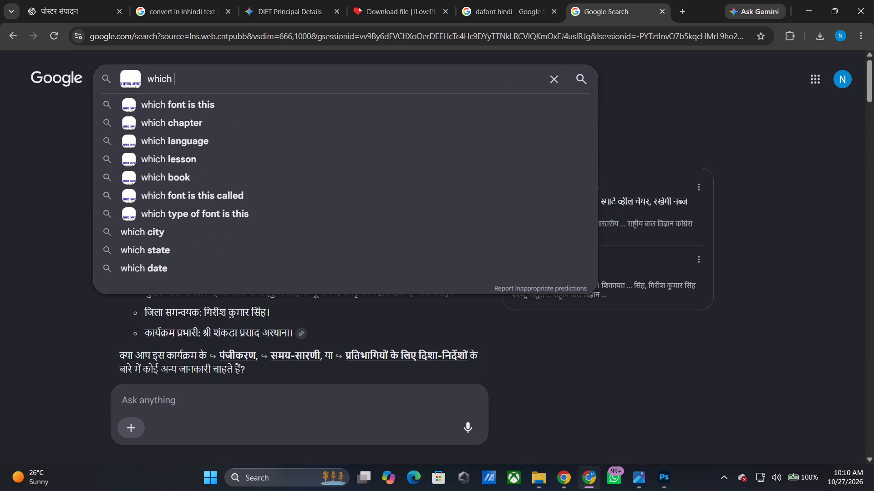
{"action": "left_click", "coordinate": [286, 107]}
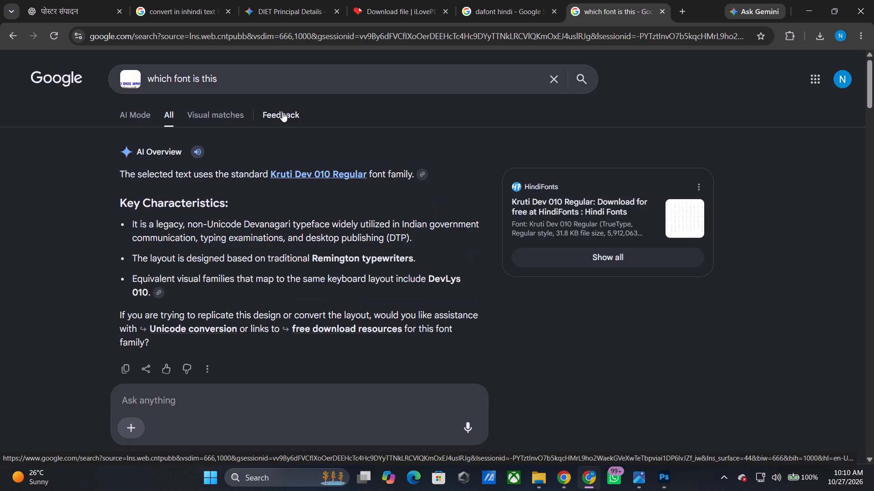
Open the Kruti Dev 010 Regular page on HindiFonts and complete the human verification above its download option.
{"action": "left_click", "coordinate": [290, 173]}
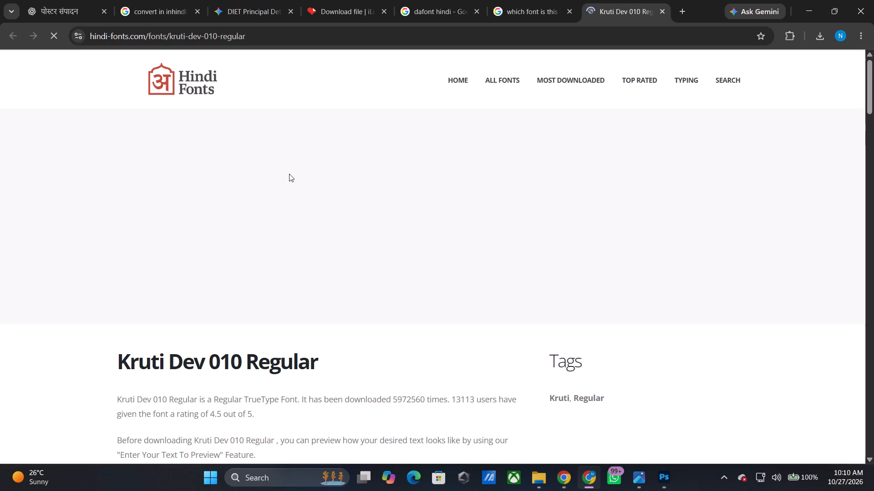
{"action": "scroll", "coordinate": [320, 294], "scroll_direction": "down", "scroll_amount": 4}
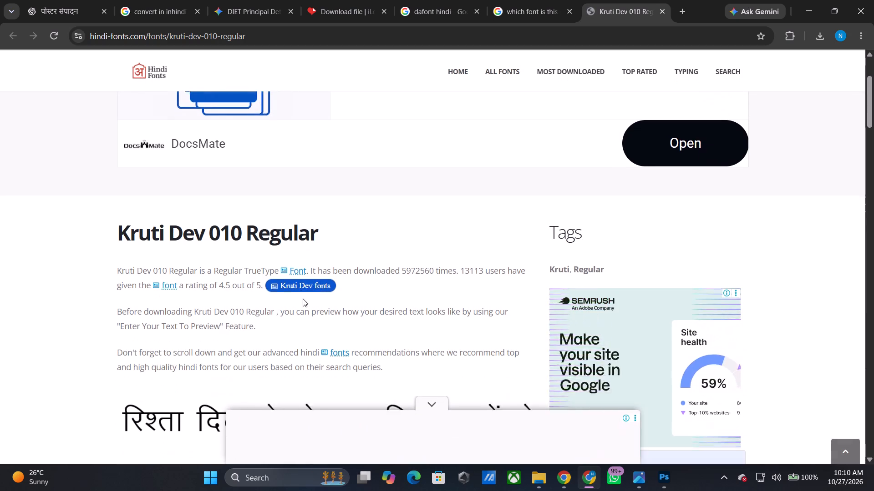
{"action": "scroll", "coordinate": [303, 299], "scroll_direction": "down", "scroll_amount": 4}
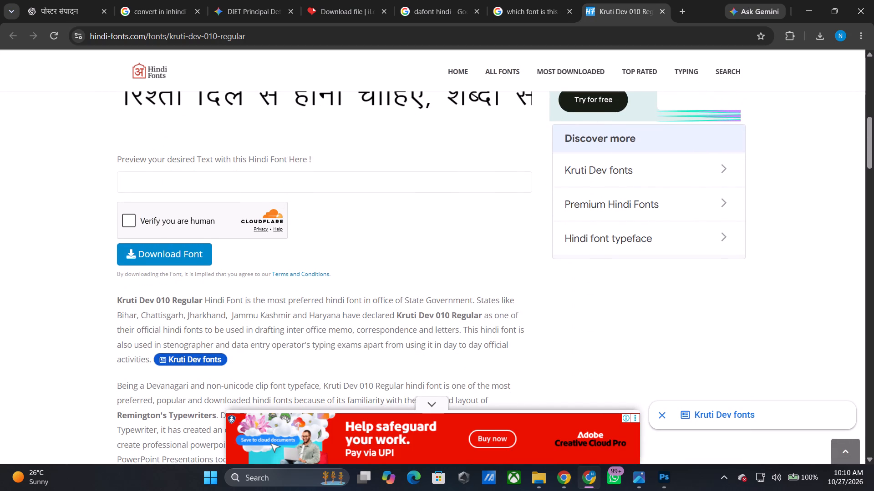
{"action": "left_click", "coordinate": [128, 221]}
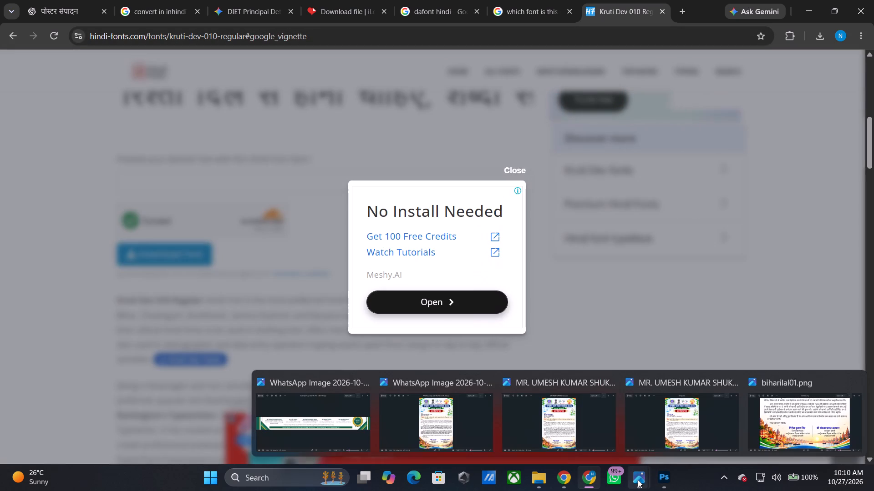
Copy the word "संकडा" from a signatory's name in a letter image in Photos and paste it as HindiFonts preview text.
{"action": "left_click", "coordinate": [638, 480]}
{"action": "left_click", "coordinate": [571, 413]}
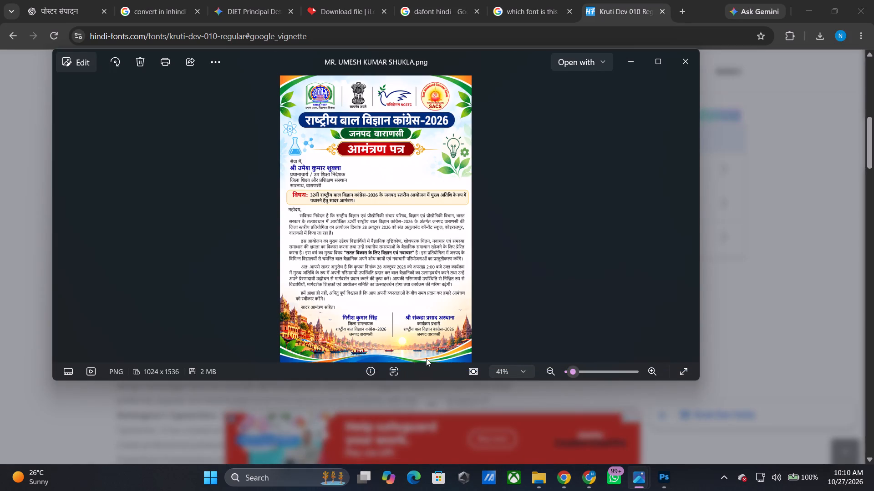
{"action": "left_click", "coordinate": [393, 368]}
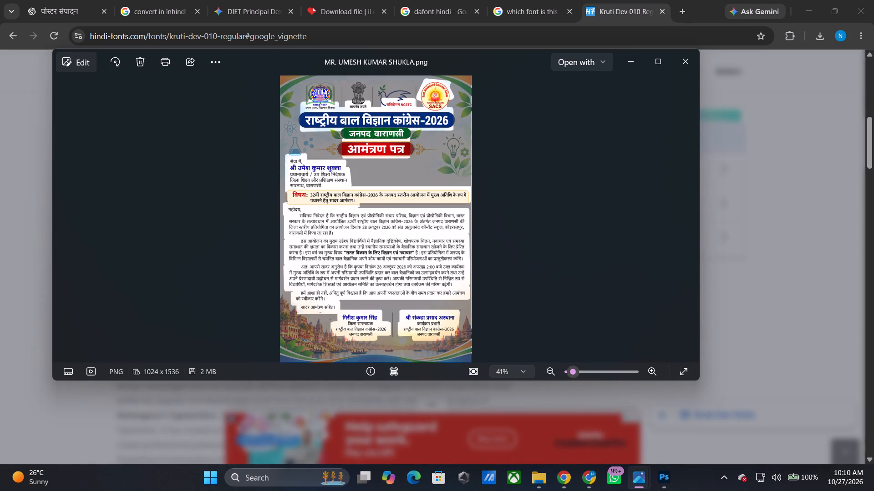
{"action": "left_click_drag", "start_coordinate": [412, 316], "coordinate": [420, 315]}
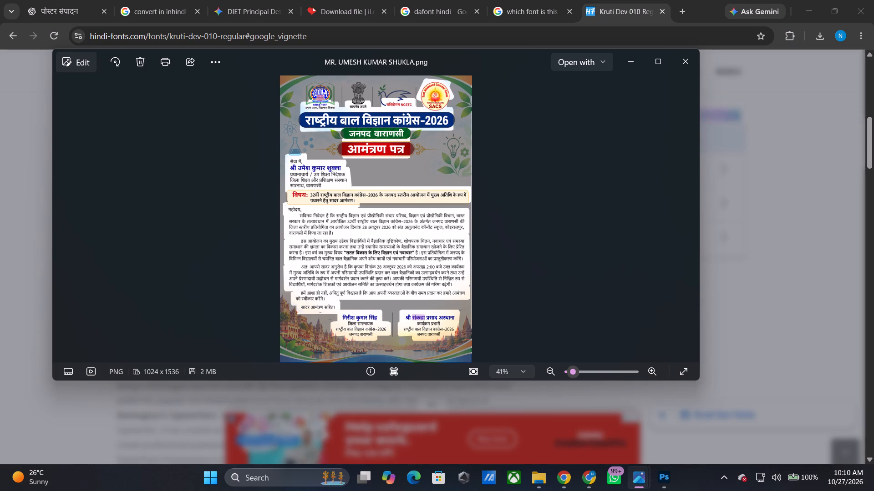
{"action": "key", "text": "ctrl+c"}
{"action": "left_click", "coordinate": [639, 64]}
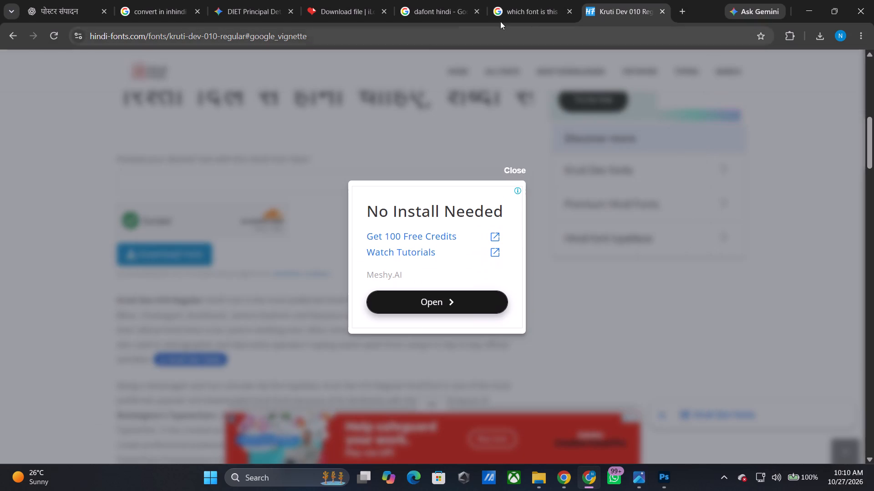
{"action": "left_click", "coordinate": [513, 168]}
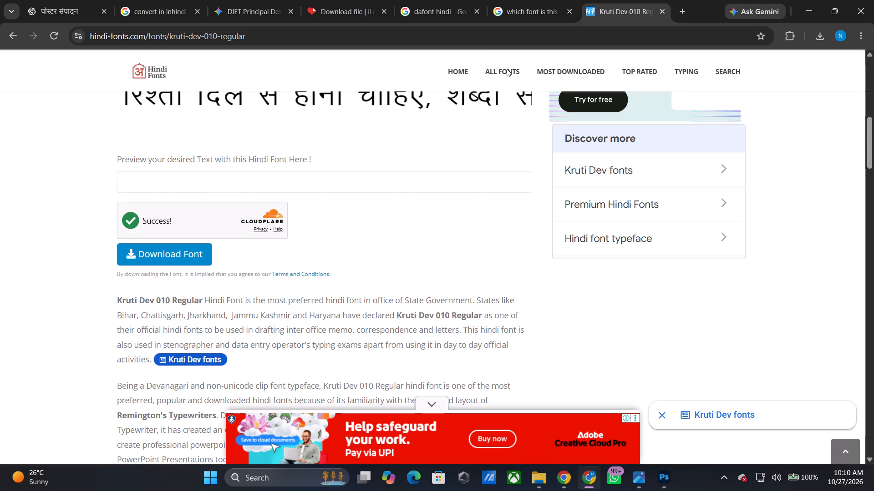
{"action": "right_click", "coordinate": [202, 184]}
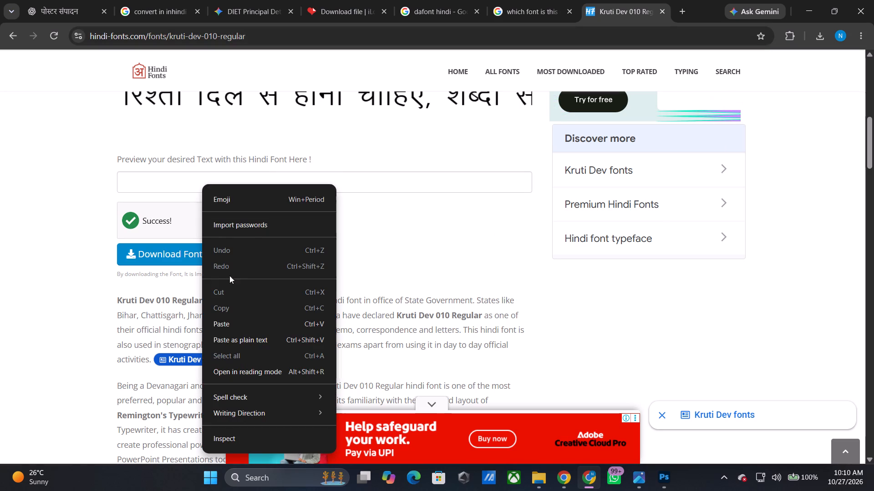
{"action": "left_click", "coordinate": [235, 319]}
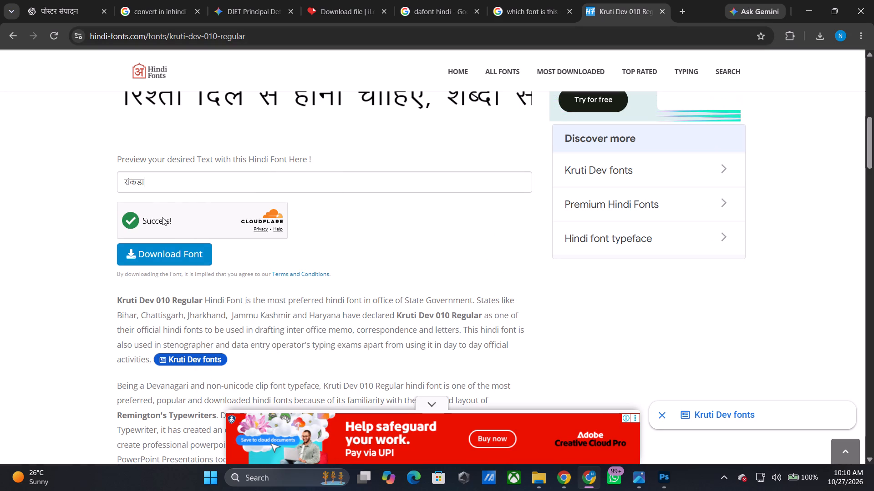
Download the Kruti Dev 010 Regular font.
{"action": "left_click", "coordinate": [181, 259]}
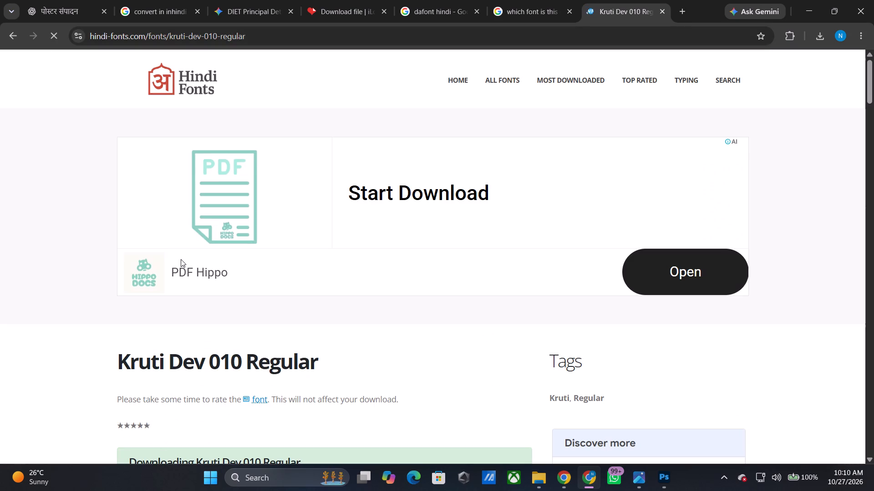
Locate the downloaded kruti-dev-010-regular.zip in Downloads and extract it with WinRAR into a kruti-dev-010-regular folder there.
{"action": "scroll", "coordinate": [350, 312], "scroll_direction": "down", "scroll_amount": 7}
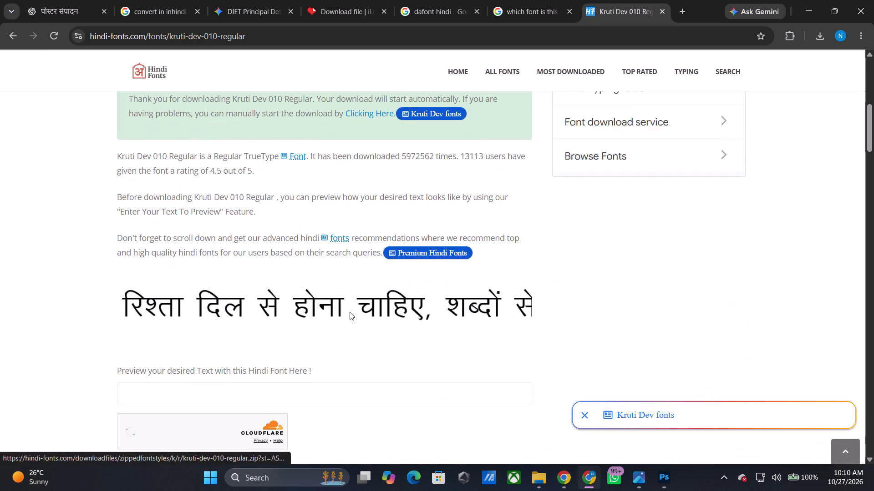
{"action": "scroll", "coordinate": [350, 312], "scroll_direction": "down", "scroll_amount": 5}
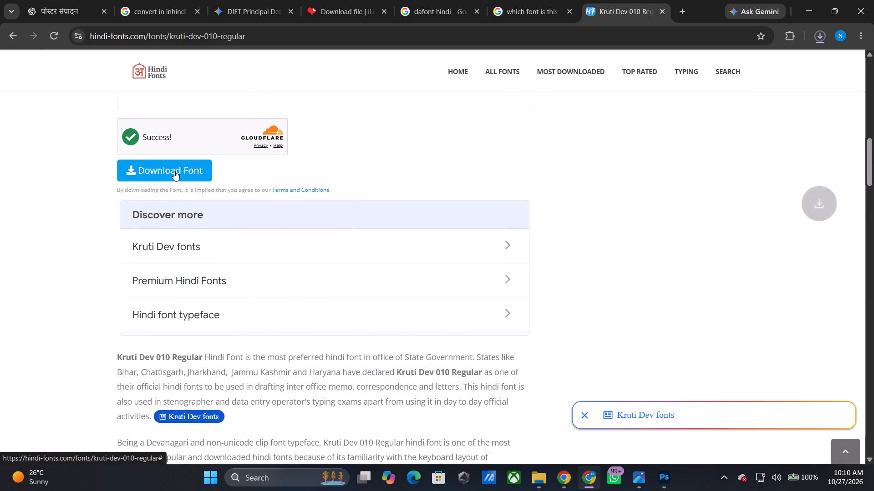
{"action": "left_click", "coordinate": [813, 35]}
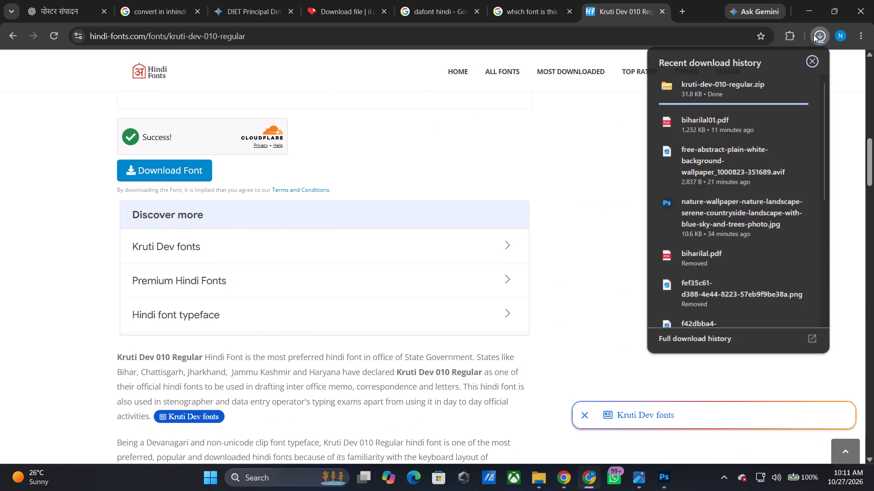
{"action": "left_click", "coordinate": [778, 87]}
{"action": "right_click", "coordinate": [442, 192]}
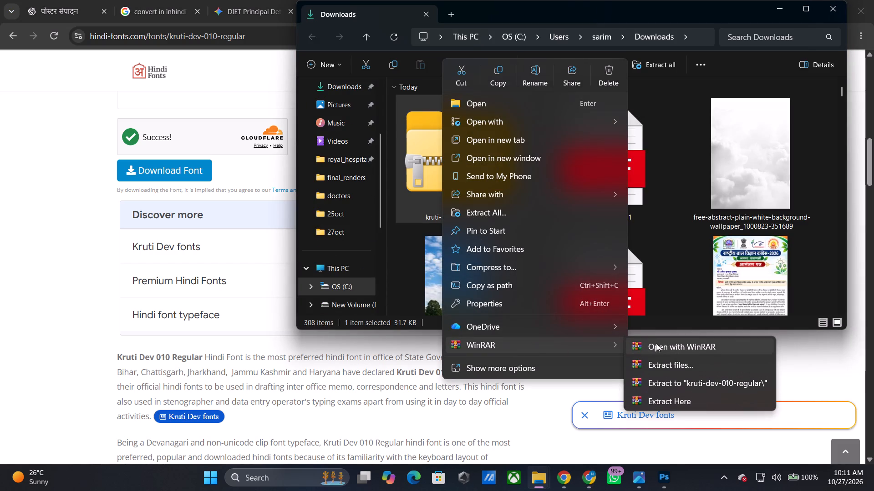
{"action": "left_click", "coordinate": [662, 363]}
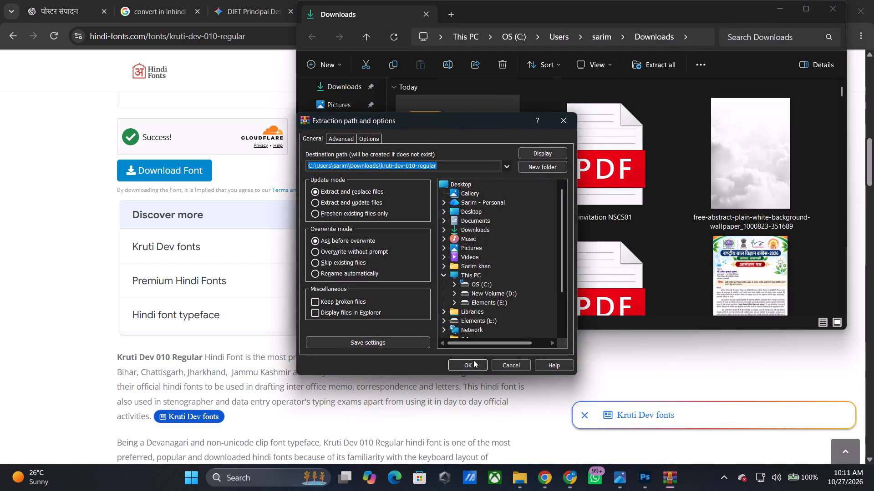
{"action": "left_click", "coordinate": [474, 363]}
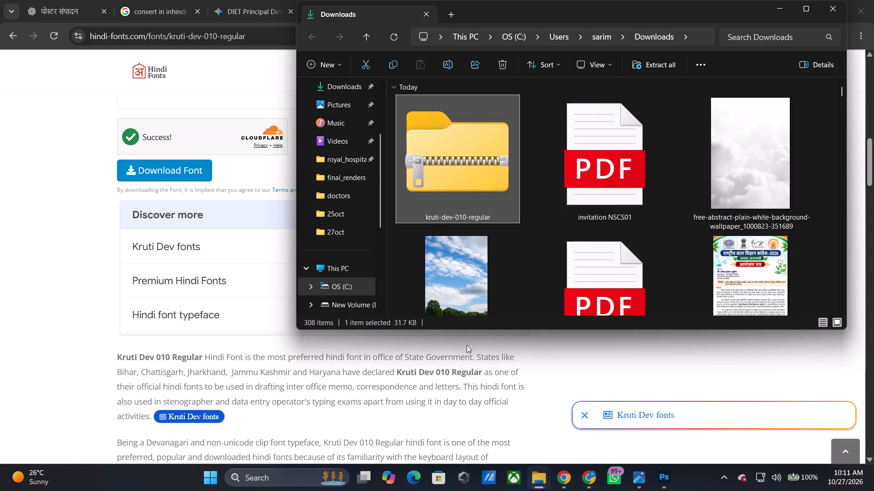
Install the Kruti Dev 010 Regular TrueType font from the extracted kruti-dev-010-regular folder.
{"action": "scroll", "coordinate": [515, 269], "scroll_direction": "down", "scroll_amount": 1}
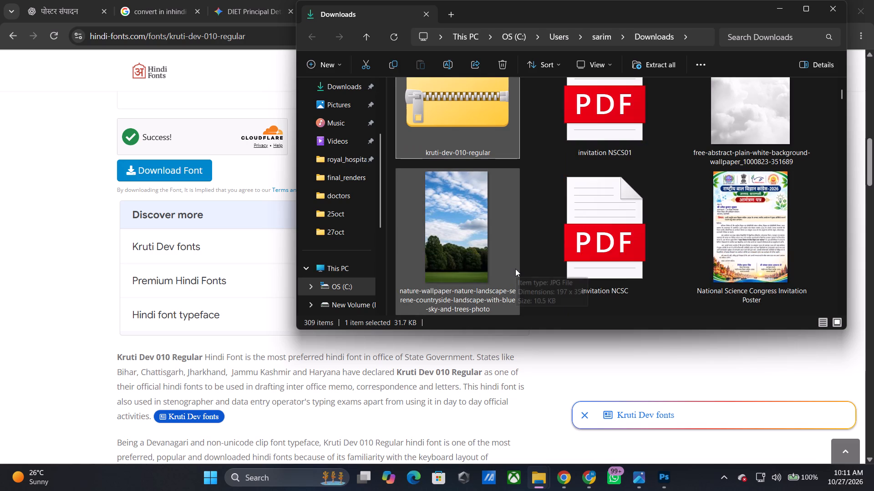
{"action": "scroll", "coordinate": [515, 269], "scroll_direction": "down", "scroll_amount": 3}
{"action": "double_click", "coordinate": [491, 263]}
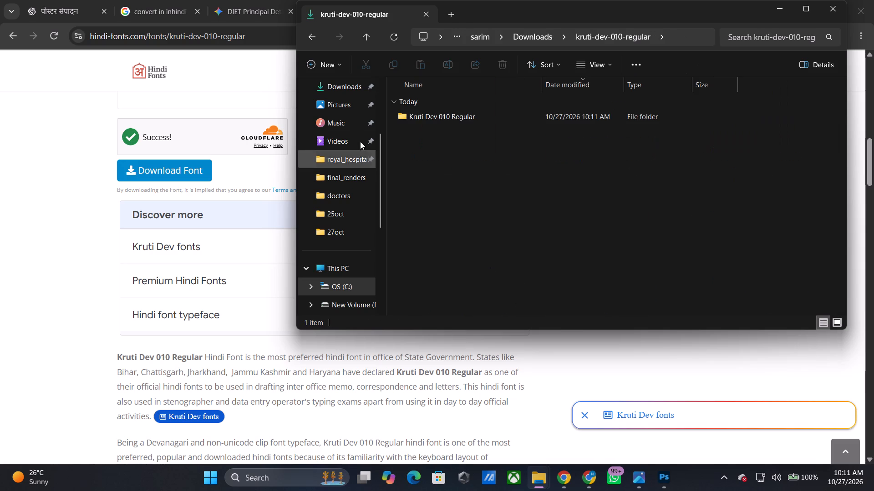
{"action": "double_click", "coordinate": [416, 114]}
{"action": "double_click", "coordinate": [424, 131]}
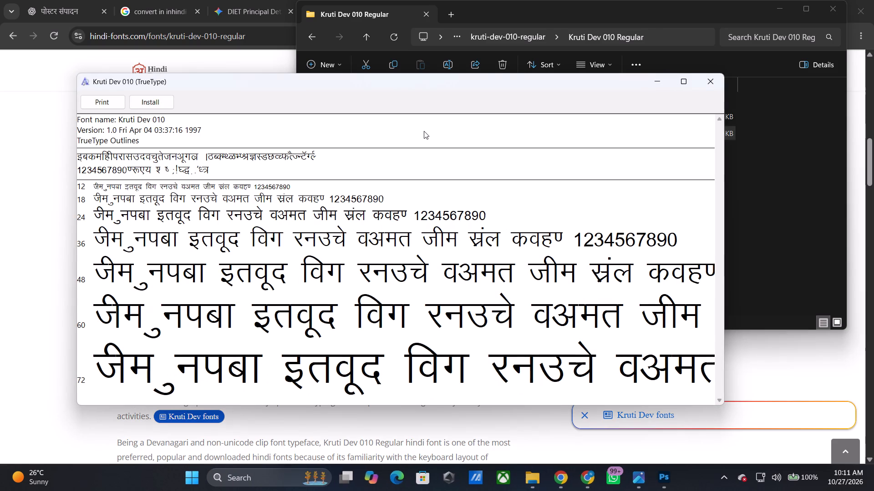
{"action": "left_click", "coordinate": [159, 102]}
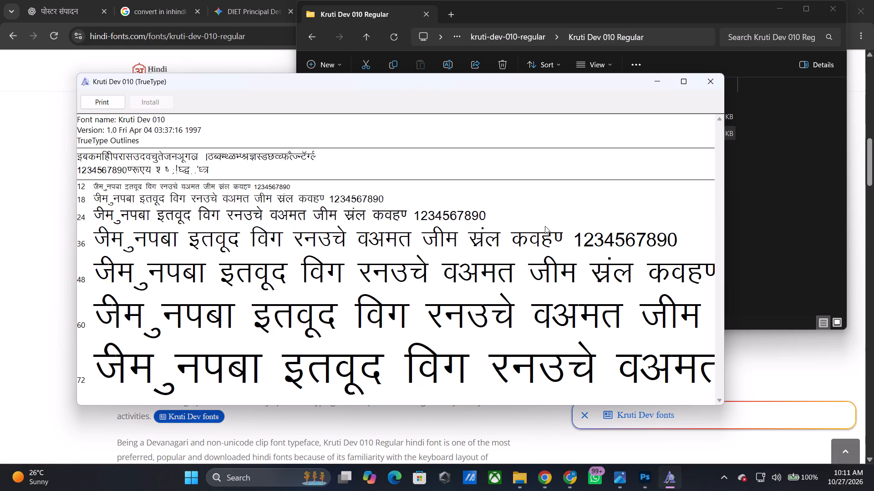
Minimize the font preview, the font's folder and the browser to get back to the 27oct folder window.
{"action": "left_click", "coordinate": [656, 83]}
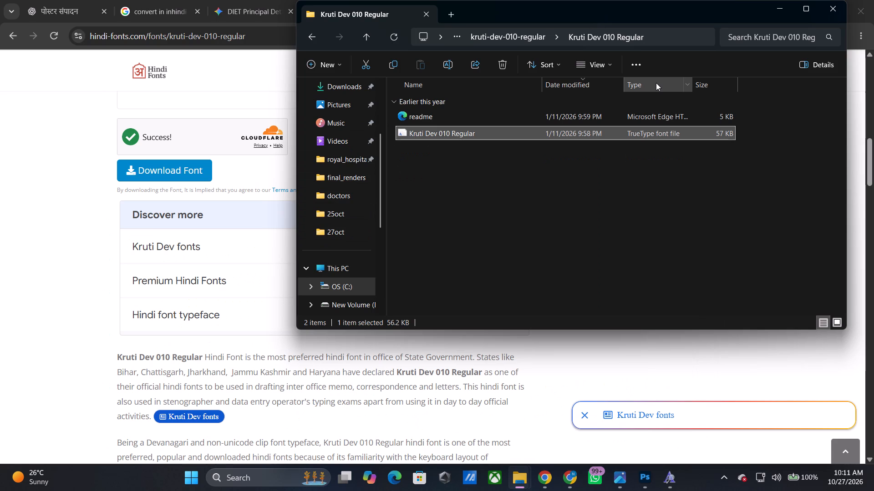
{"action": "left_click", "coordinate": [779, 15]}
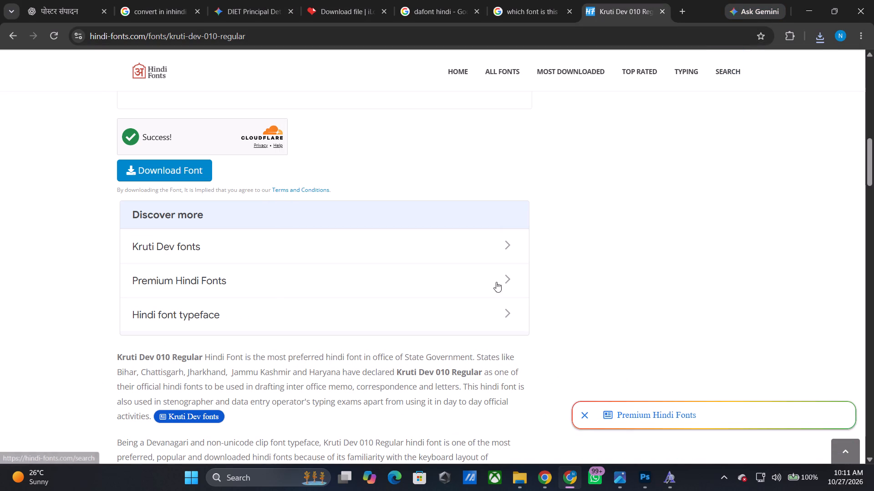
{"action": "left_click", "coordinate": [820, 0]}
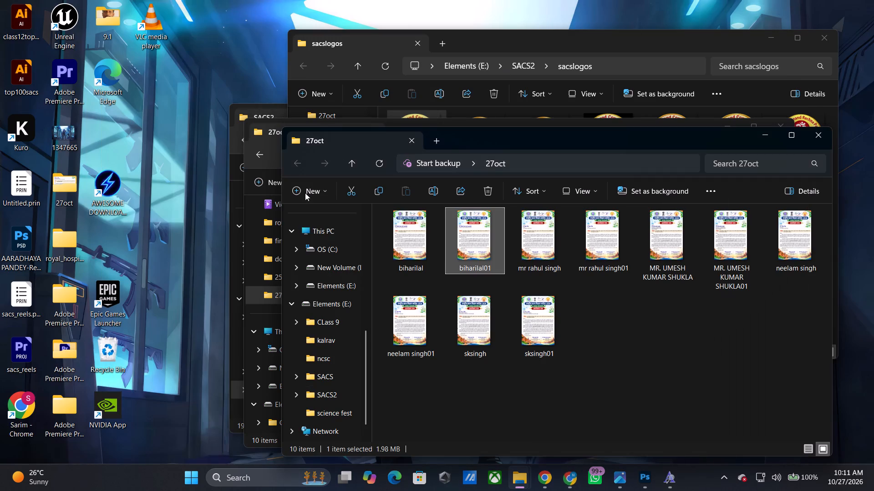
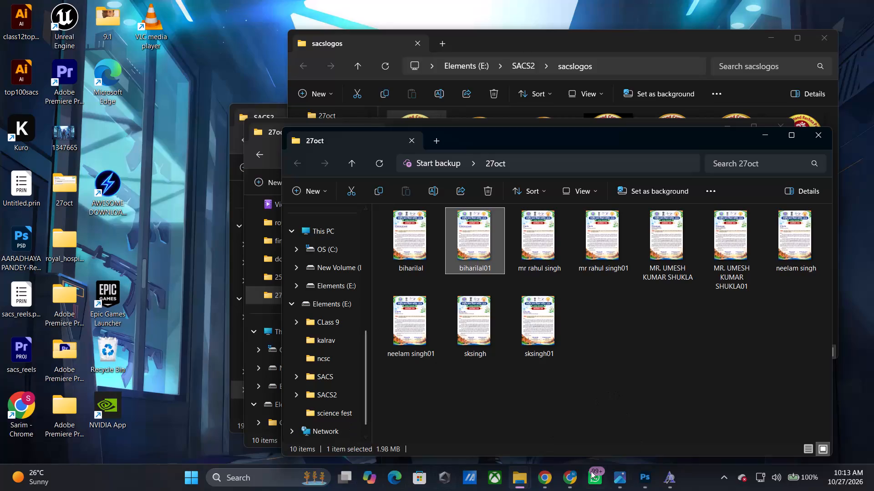
Switch to Chrome and enter a Google query in a new tab beginning "spelling of sank".
{"action": "left_click", "coordinate": [566, 477]}
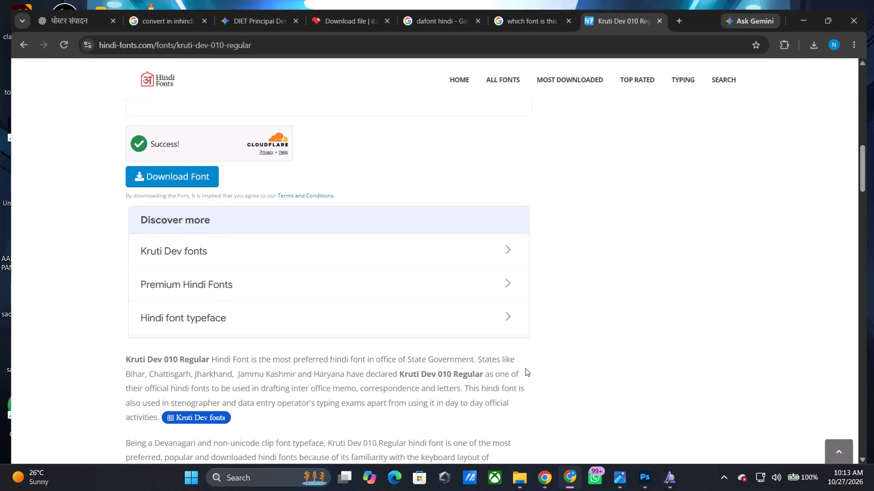
{"action": "left_click", "coordinate": [682, 11]}
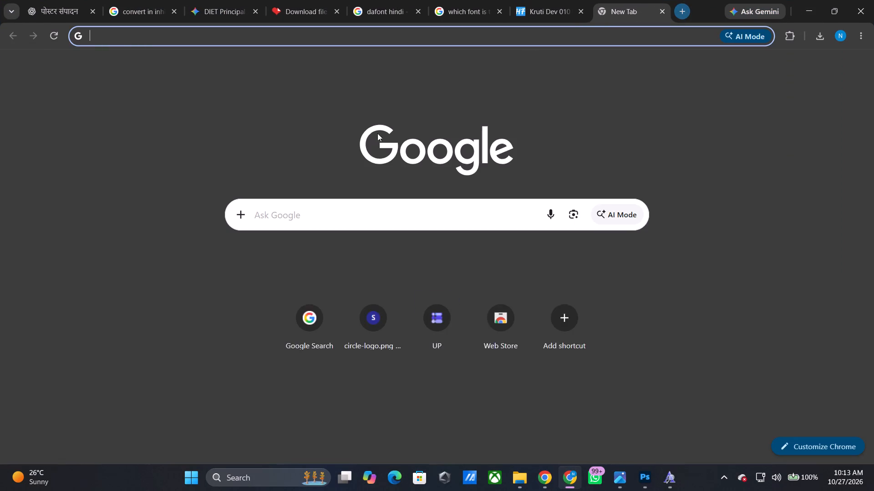
{"action": "left_click", "coordinate": [314, 216]}
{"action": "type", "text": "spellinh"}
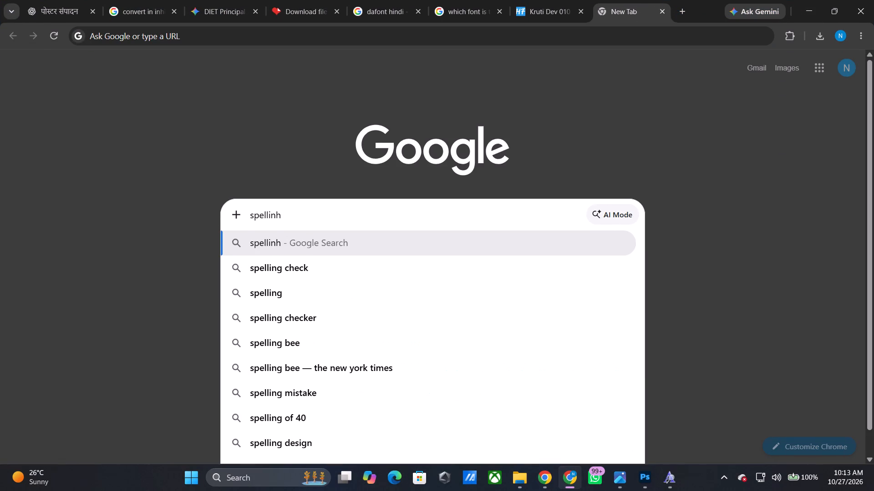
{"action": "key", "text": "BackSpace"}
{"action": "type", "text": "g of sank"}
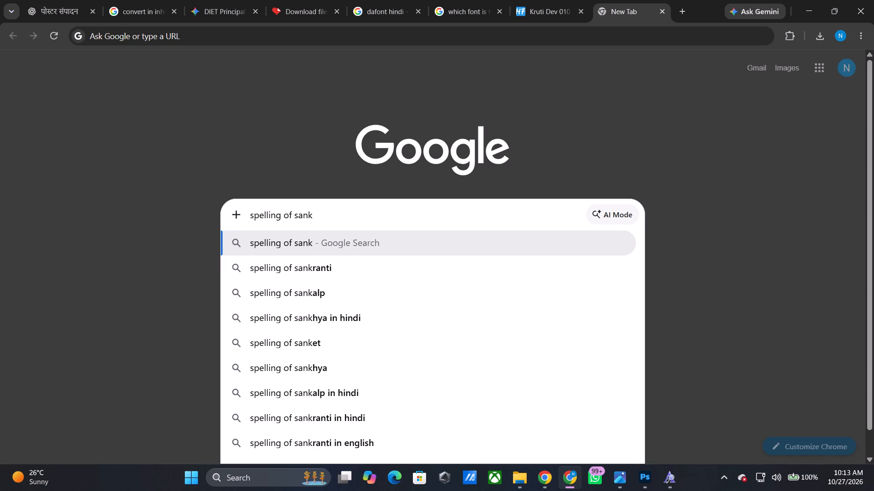
Search Google for the spelling of sankata in Hindi.
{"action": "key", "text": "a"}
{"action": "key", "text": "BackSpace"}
{"action": "type", "text": "hat"}
{"action": "key", "text": "g"}
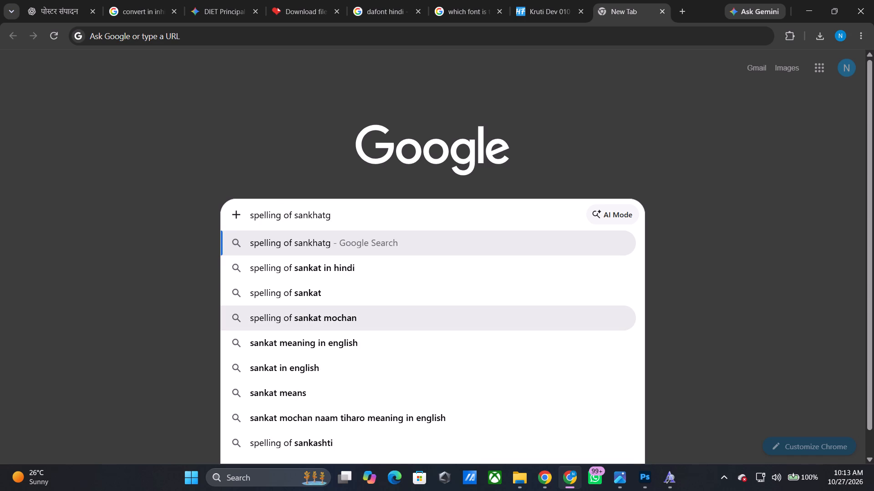
{"action": "key", "text": "BackSpace"}
{"action": "type", "text": "ha"}
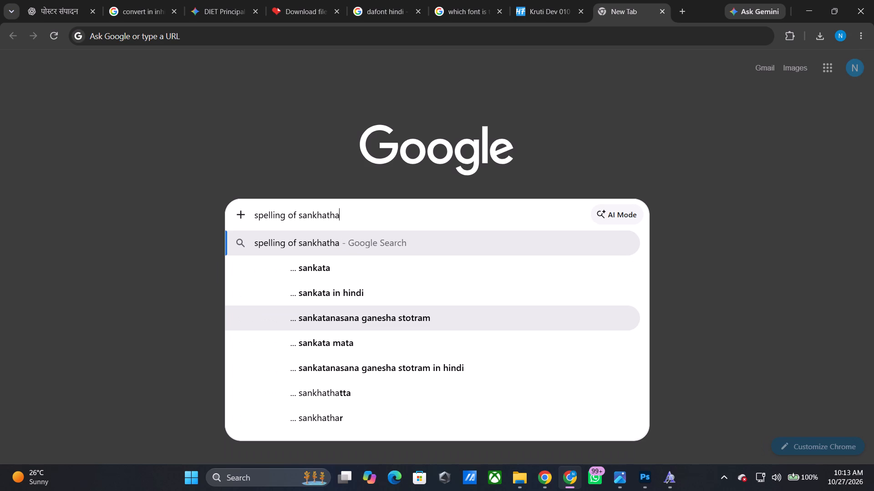
{"action": "left_click", "coordinate": [357, 286]}
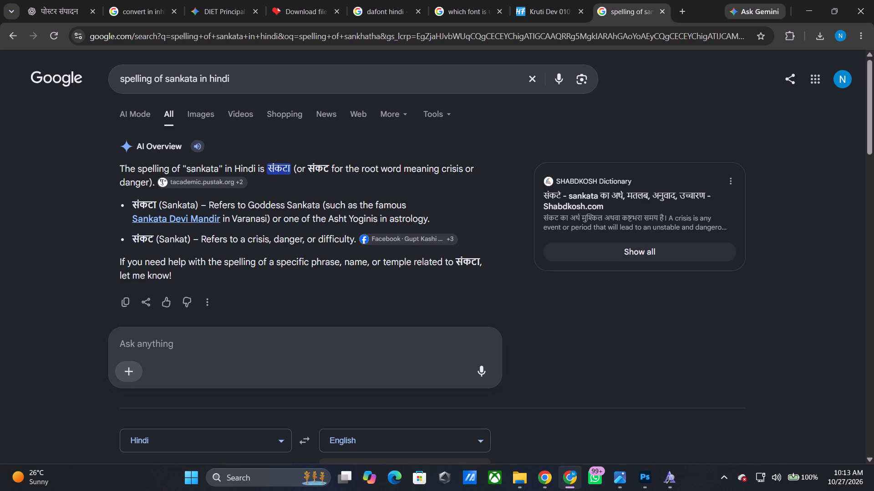
Copy the Hindi word संकटा from the first sentence of the AI Overview.
{"action": "left_click_drag", "start_coordinate": [269, 169], "coordinate": [290, 173]}
{"action": "key", "text": "ctrl+c"}
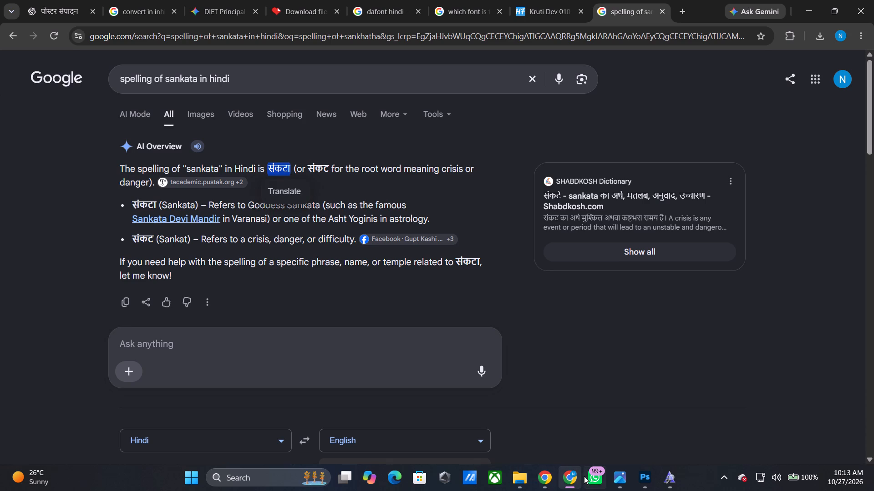
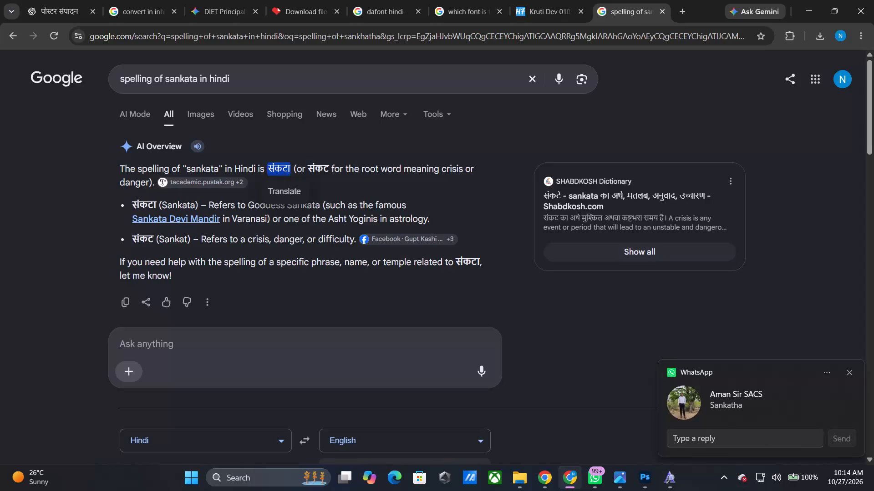
Search Google for "spelling of sankatha in hindi" and look through the results for the Hindi spelling.
{"action": "left_click", "coordinate": [193, 81]}
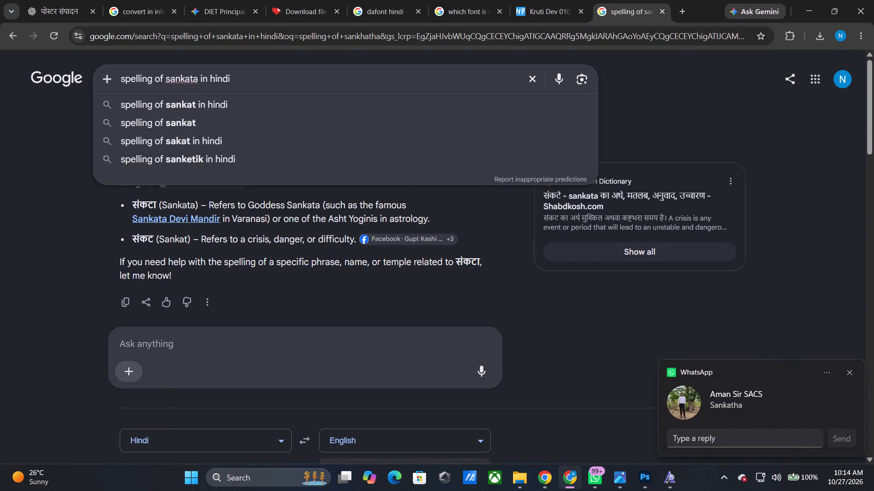
{"action": "key", "text": "h"}
{"action": "key", "text": "Return"}
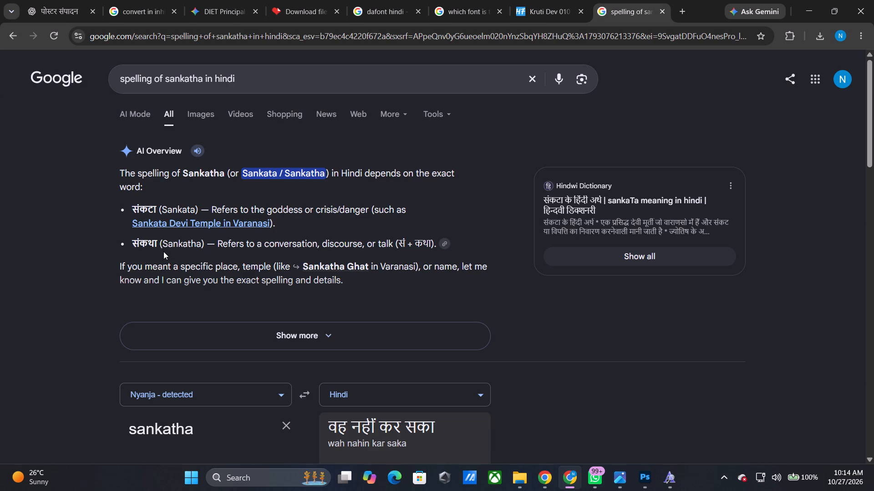
{"action": "scroll", "coordinate": [163, 251], "scroll_direction": "down", "scroll_amount": 2}
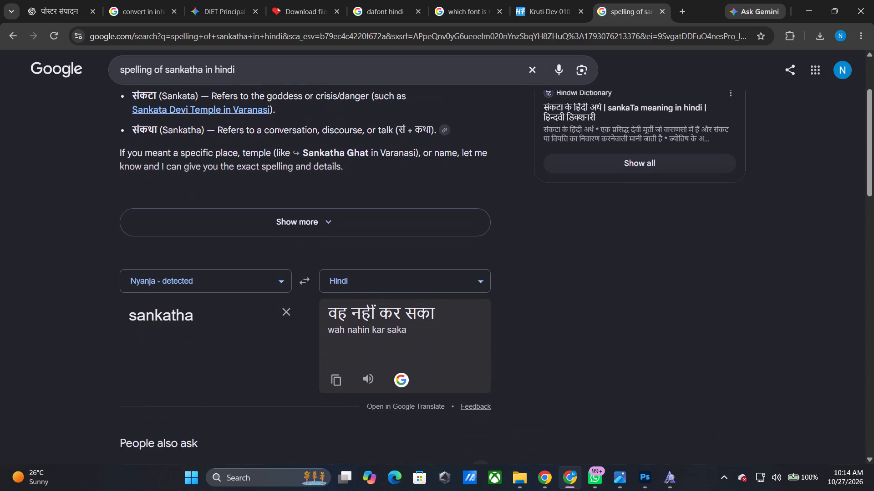
{"action": "scroll", "coordinate": [163, 251], "scroll_direction": "down", "scroll_amount": 2}
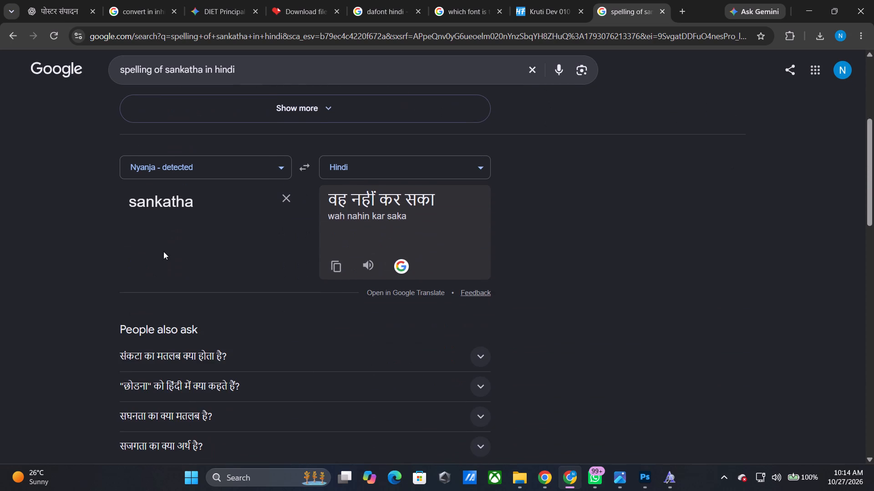
{"action": "scroll", "coordinate": [163, 251], "scroll_direction": "up", "scroll_amount": 6}
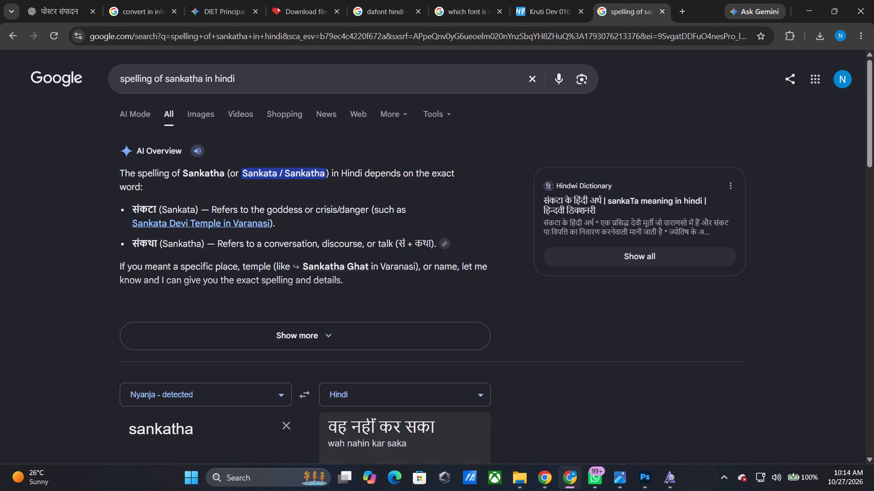
Change the search to "spelling of sankattha in hindi" and look through the results for the Hindi word.
{"action": "left_click", "coordinate": [193, 77]}
{"action": "key", "text": "t"}
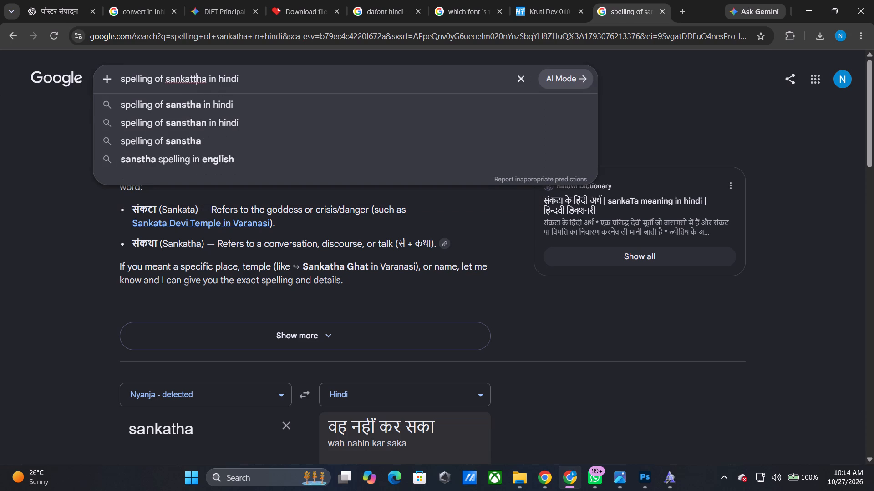
{"action": "key", "text": "Return"}
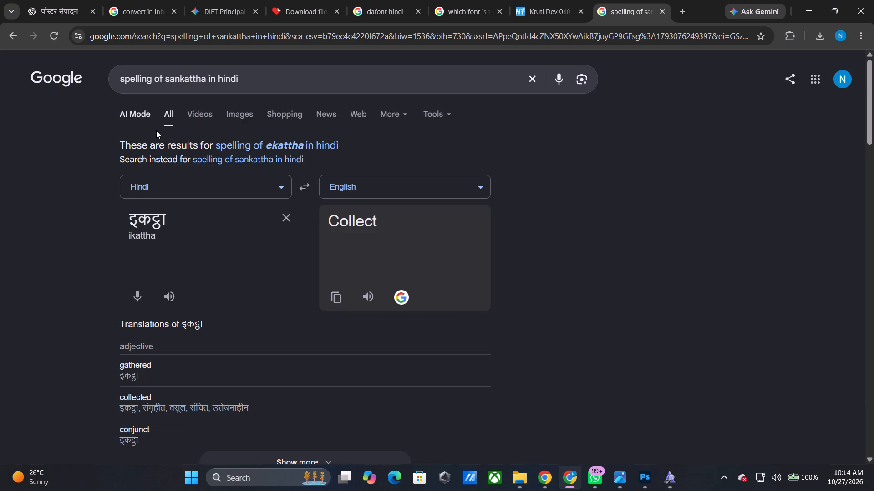
{"action": "scroll", "coordinate": [207, 371], "scroll_direction": "down", "scroll_amount": 2}
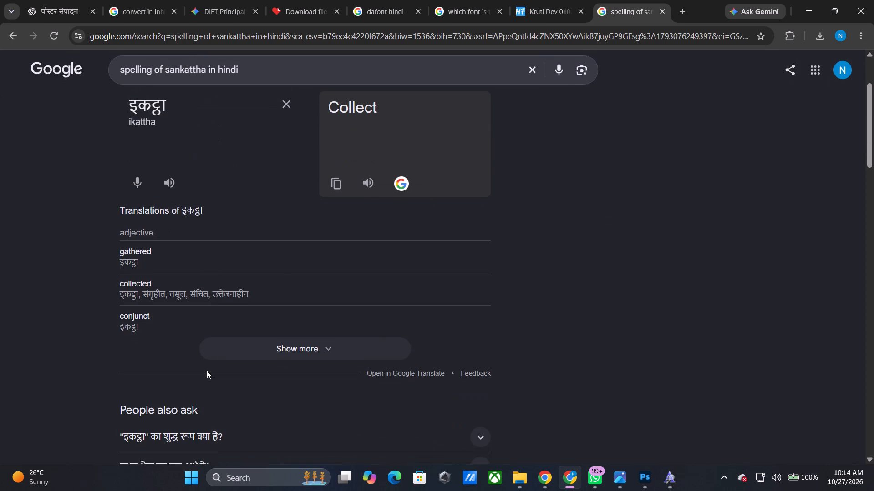
{"action": "scroll", "coordinate": [207, 371], "scroll_direction": "down", "scroll_amount": 3}
{"action": "scroll", "coordinate": [207, 371], "scroll_direction": "up", "scroll_amount": 4}
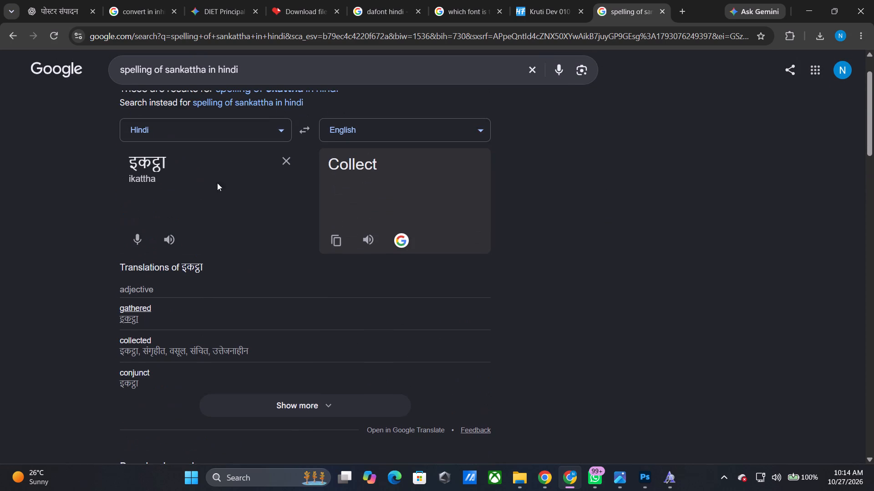
Change the search query back to "spelling of sankatha in hindi".
{"action": "left_click", "coordinate": [206, 74]}
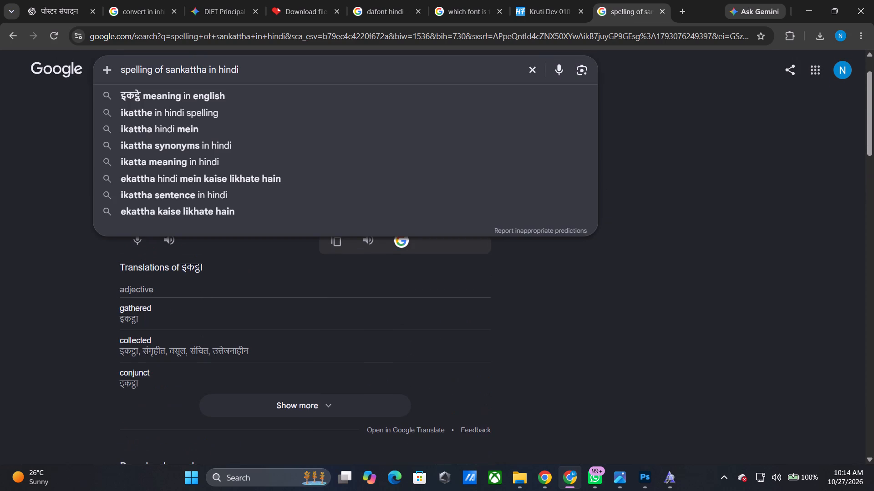
{"action": "key", "text": "BackSpace"}
{"action": "key", "text": "BackSpace"}
{"action": "key", "text": "BackSpace"}
{"action": "key", "text": "BackSpace"}
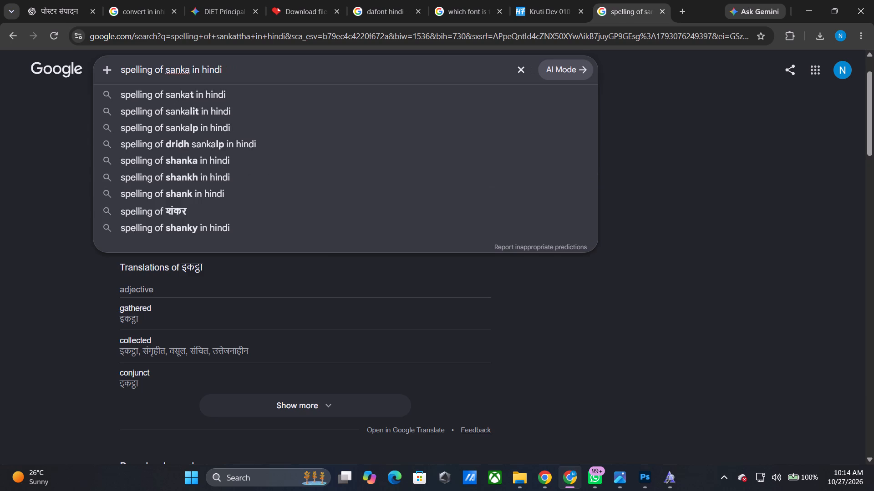
{"action": "key", "text": "t"}
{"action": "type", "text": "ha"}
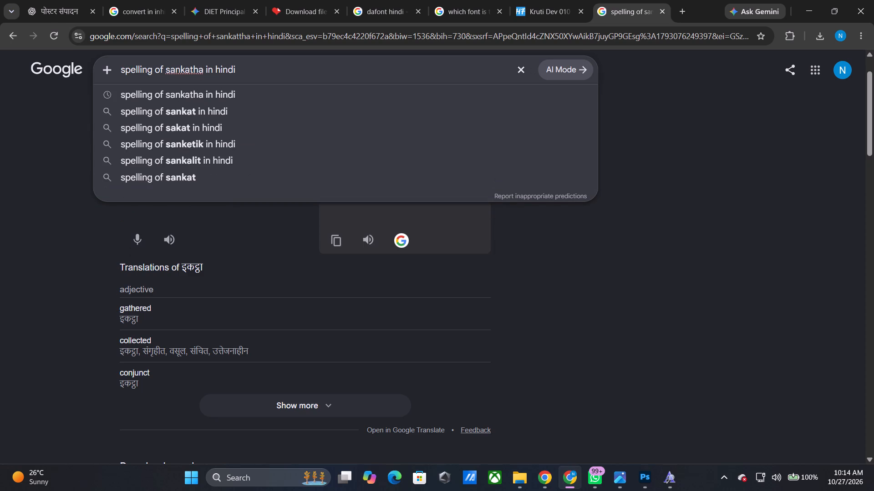
Run the search for "spelling of sankatha in hindi" and look through the results for the Hindi spelling.
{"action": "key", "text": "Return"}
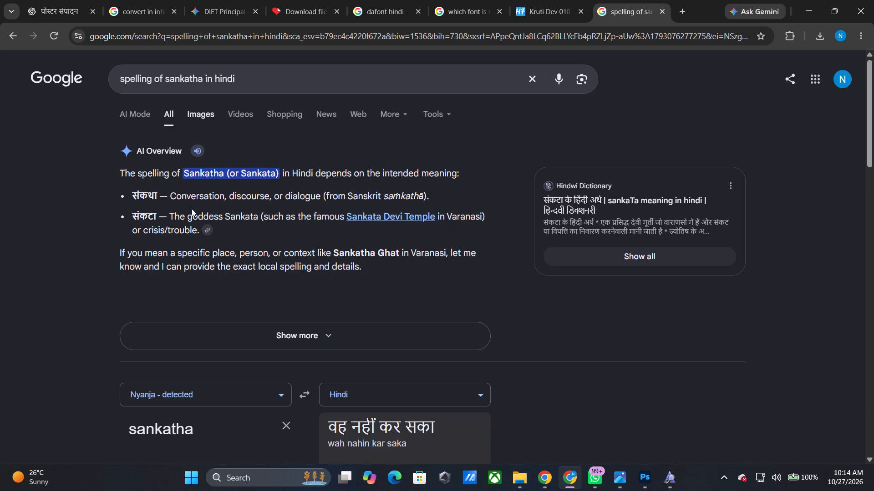
{"action": "scroll", "coordinate": [247, 201], "scroll_direction": "down", "scroll_amount": 6}
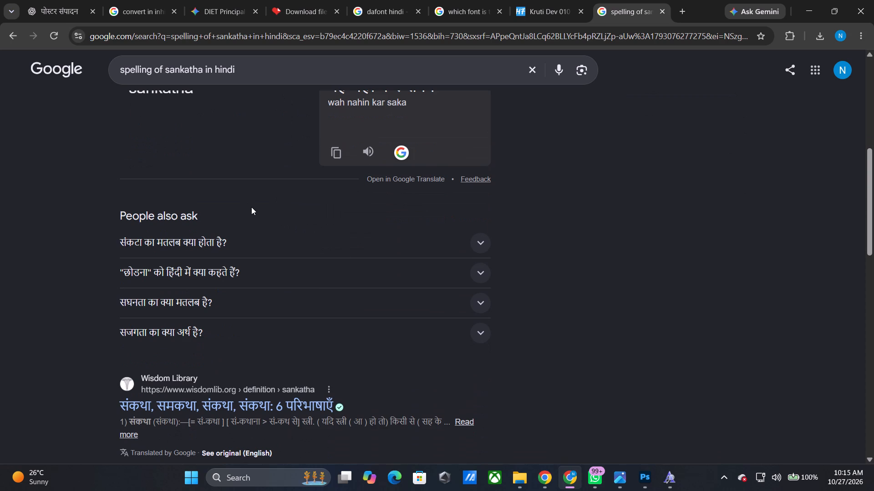
{"action": "scroll", "coordinate": [439, 344], "scroll_direction": "up", "scroll_amount": 3}
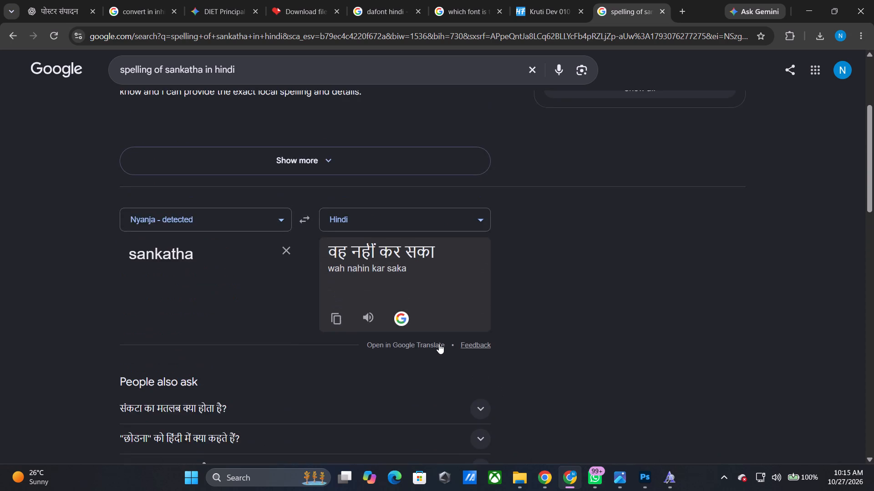
{"action": "scroll", "coordinate": [439, 344], "scroll_direction": "up", "scroll_amount": 6}
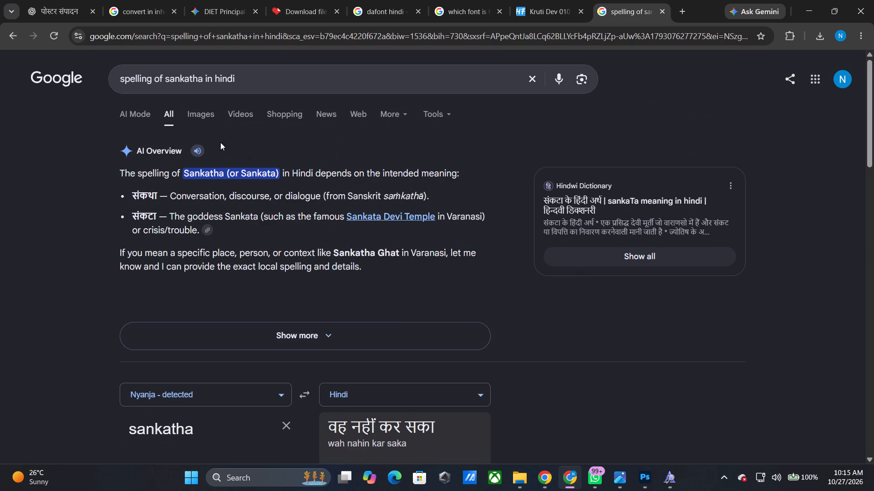
Copy the Hindi word संकथा from the first bullet of the AI Overview.
{"action": "left_click_drag", "start_coordinate": [133, 194], "coordinate": [134, 194]}
{"action": "left_click_drag", "start_coordinate": [134, 194], "coordinate": [157, 198]}
{"action": "key", "text": "ctrl+c"}
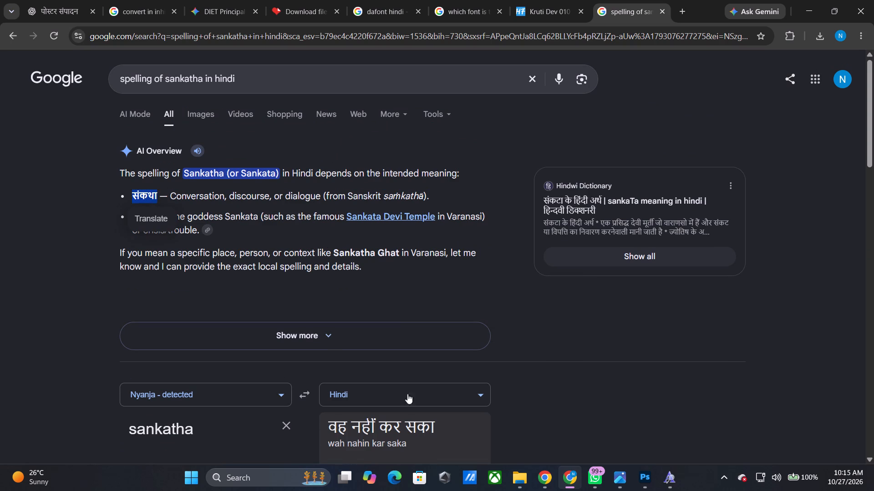
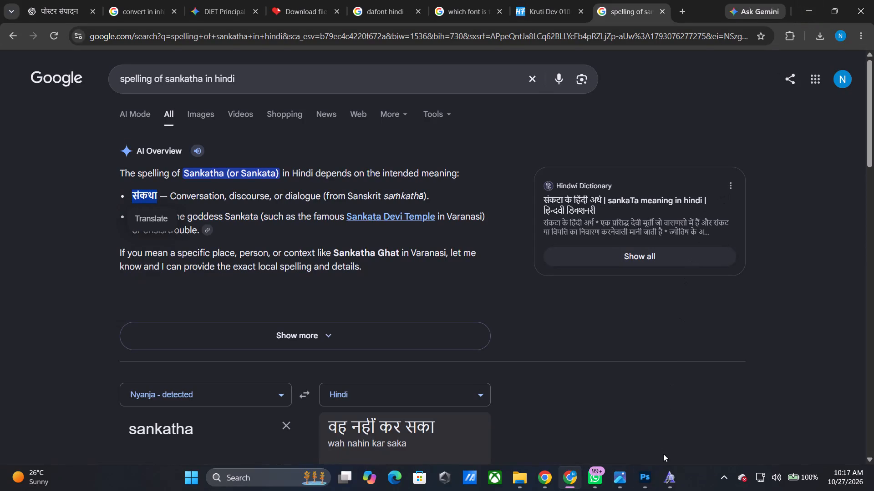
Switch to Photoshop and get the Type tool ready at the programme in-charge's (कार्यक्रम प्रभारी) name in the invitation letter's signature block.
{"action": "left_click", "coordinate": [649, 485]}
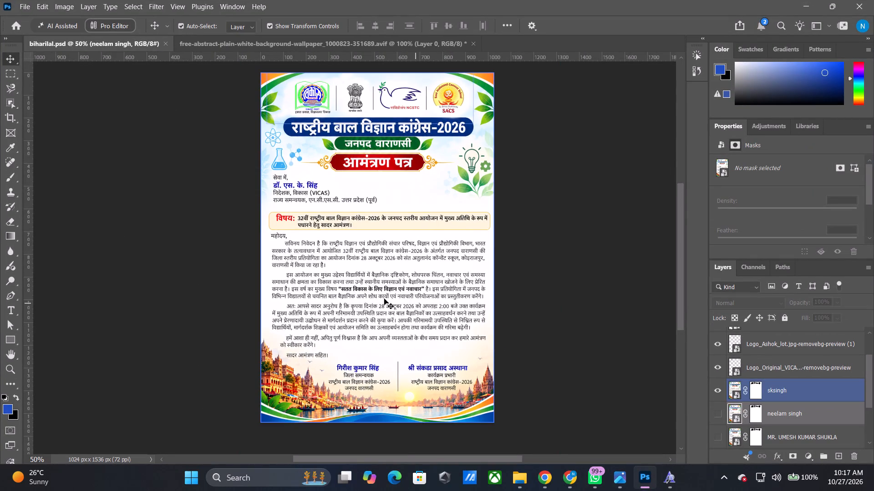
{"action": "left_click", "coordinate": [15, 314]}
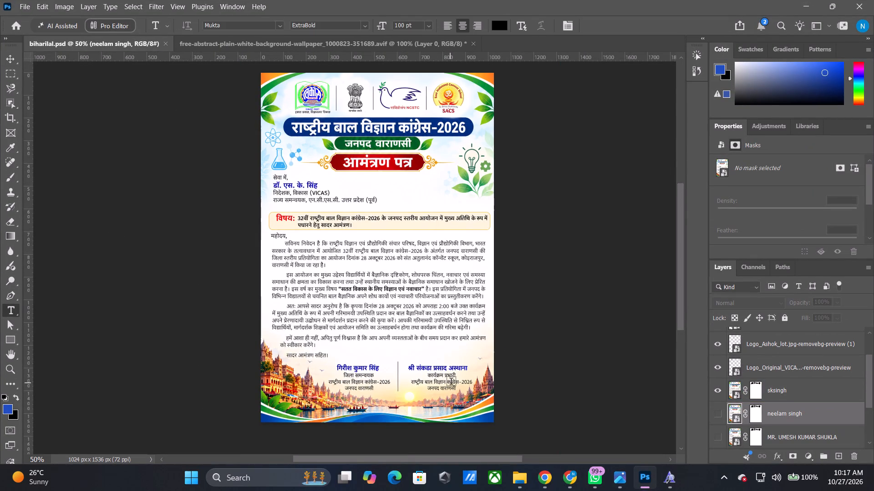
{"action": "scroll", "coordinate": [430, 371], "scroll_direction": "up", "scroll_amount": 3, "text": "alt+shift"}
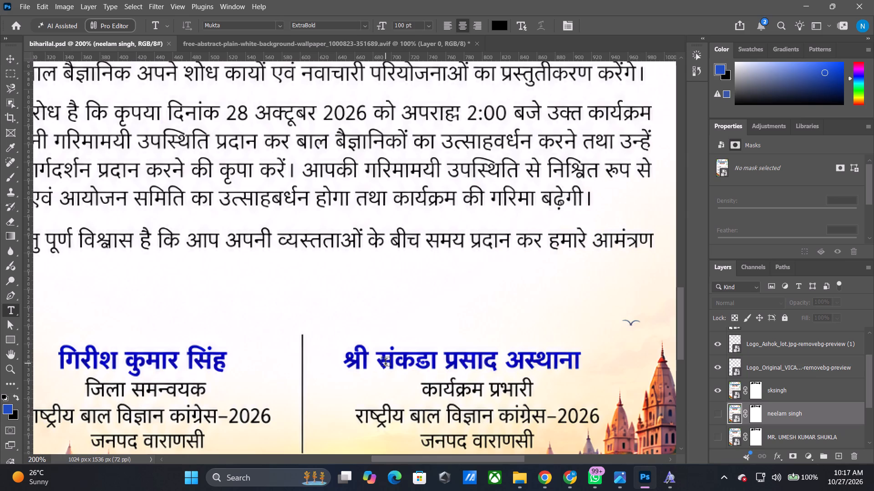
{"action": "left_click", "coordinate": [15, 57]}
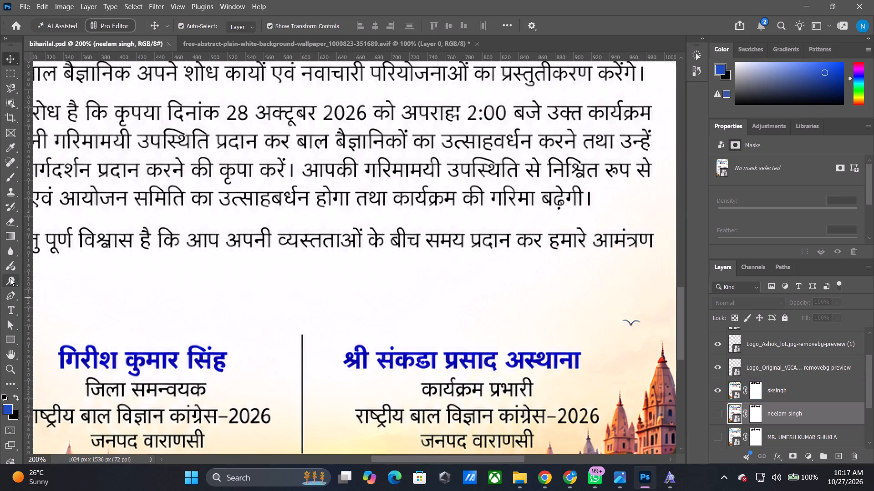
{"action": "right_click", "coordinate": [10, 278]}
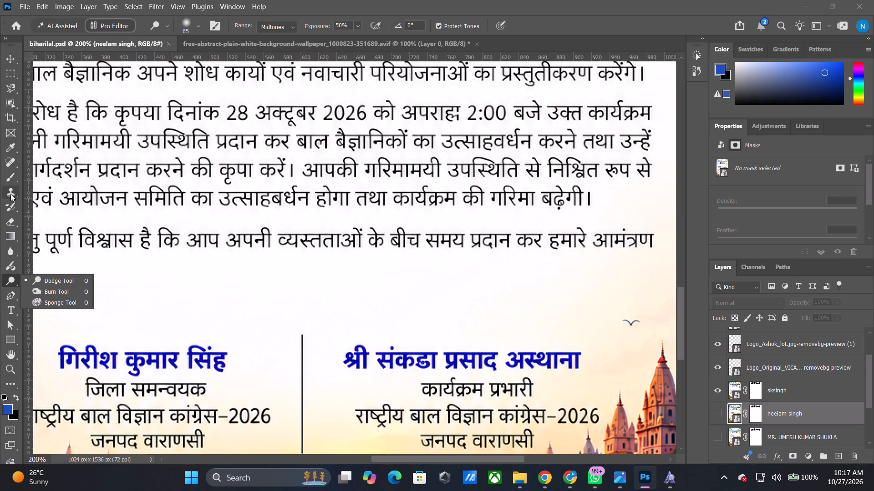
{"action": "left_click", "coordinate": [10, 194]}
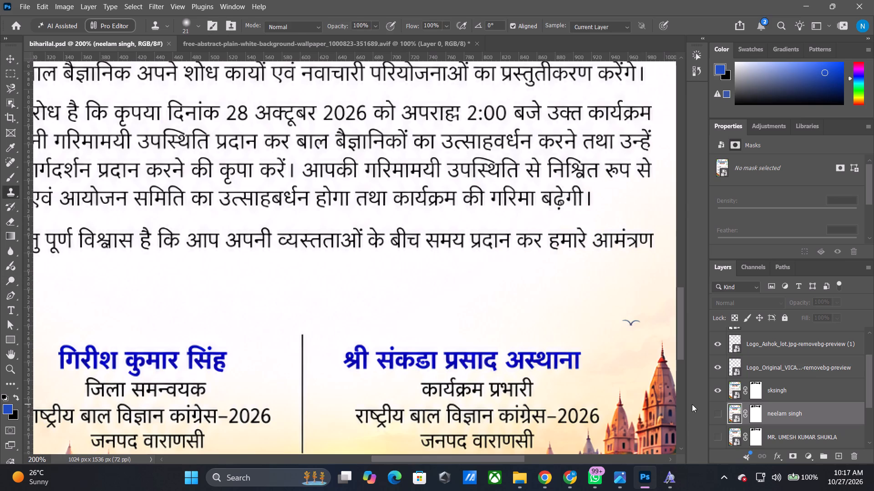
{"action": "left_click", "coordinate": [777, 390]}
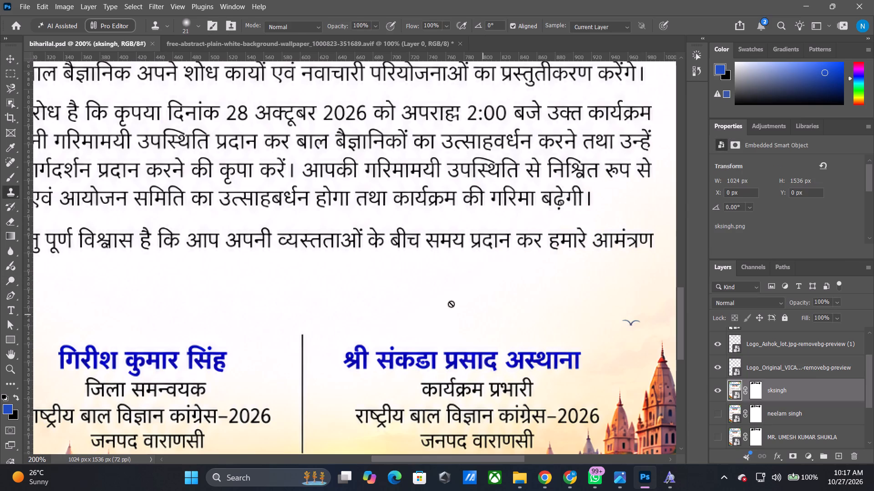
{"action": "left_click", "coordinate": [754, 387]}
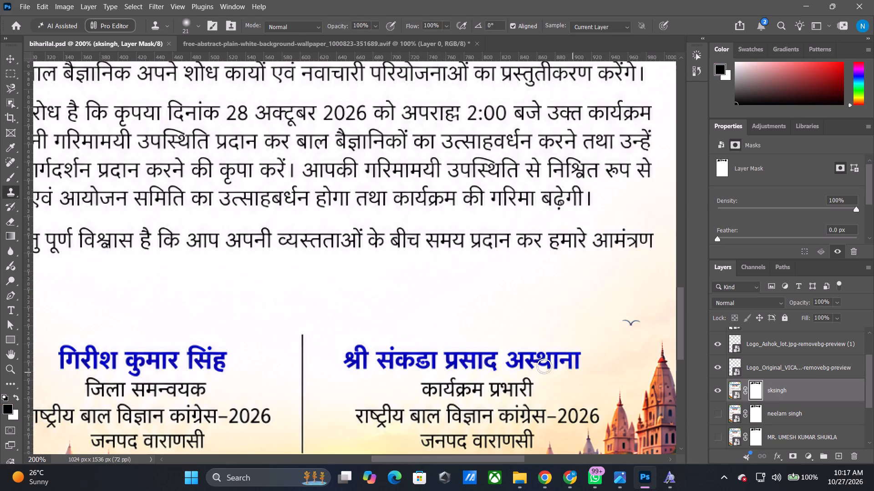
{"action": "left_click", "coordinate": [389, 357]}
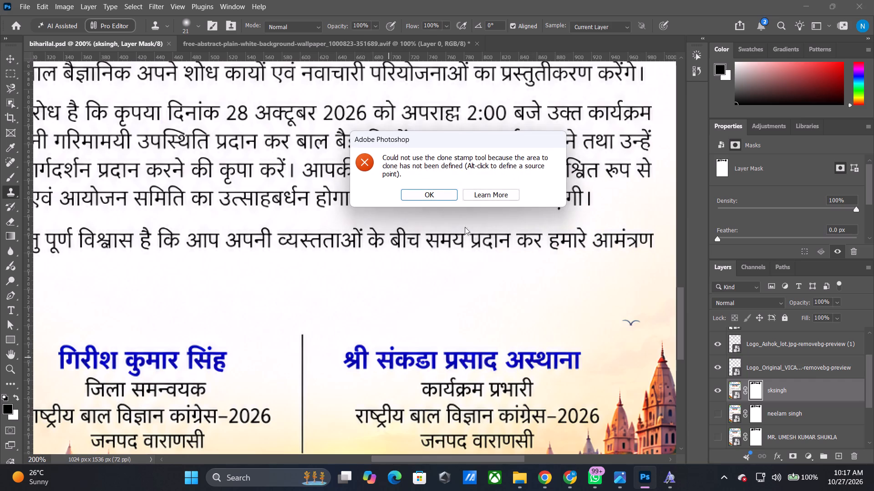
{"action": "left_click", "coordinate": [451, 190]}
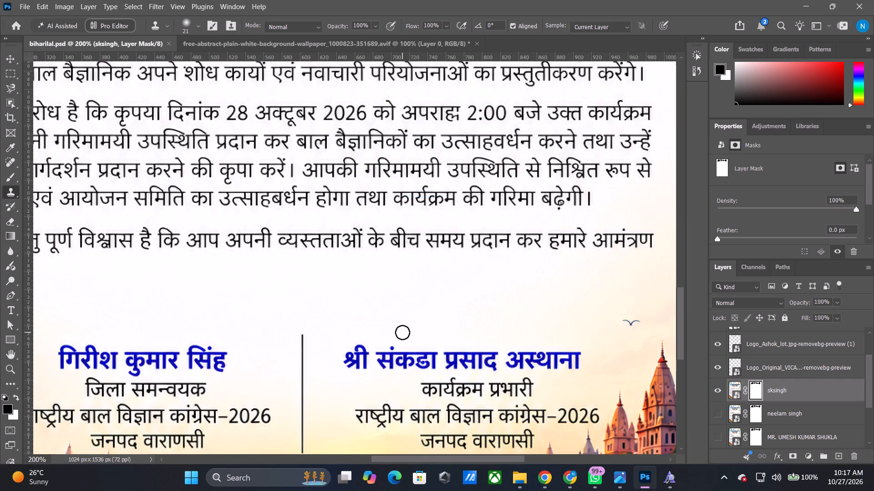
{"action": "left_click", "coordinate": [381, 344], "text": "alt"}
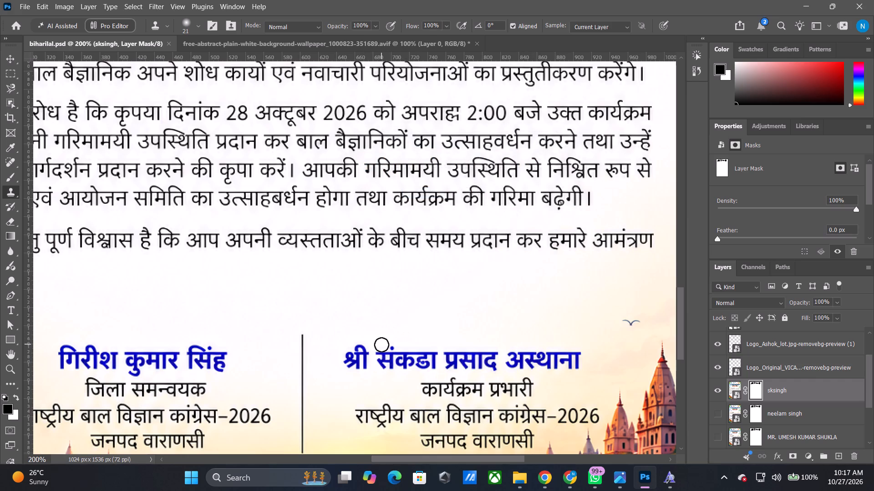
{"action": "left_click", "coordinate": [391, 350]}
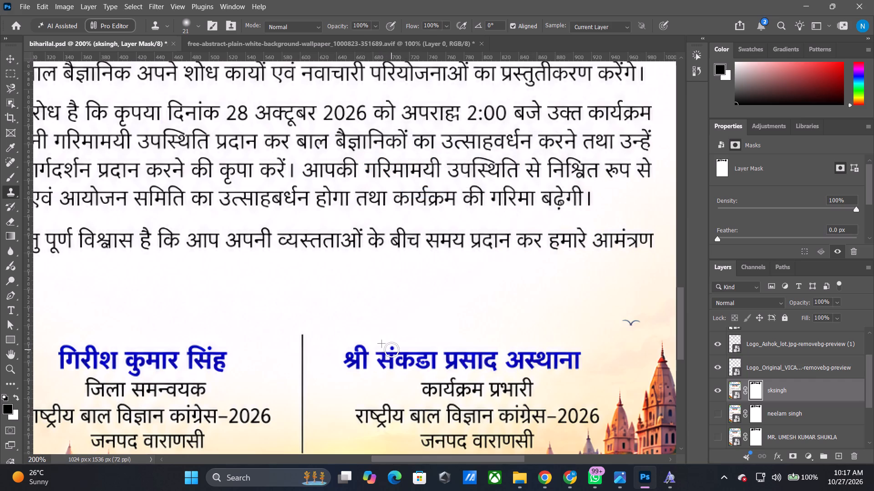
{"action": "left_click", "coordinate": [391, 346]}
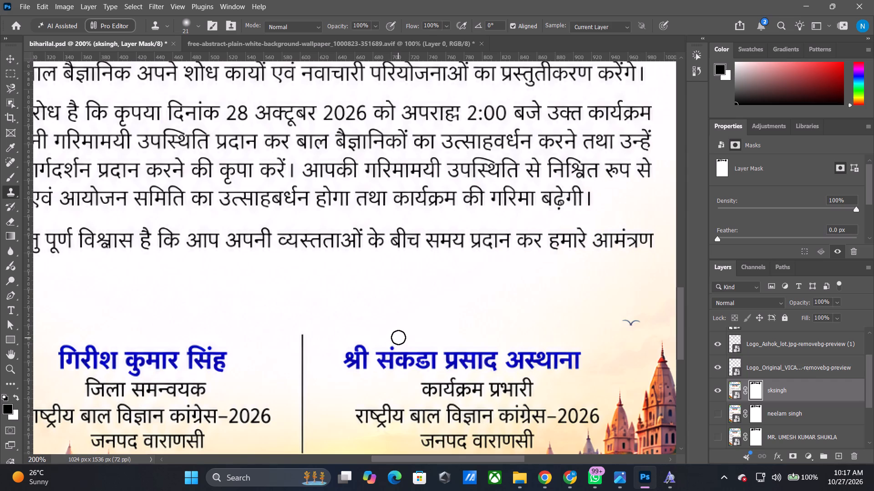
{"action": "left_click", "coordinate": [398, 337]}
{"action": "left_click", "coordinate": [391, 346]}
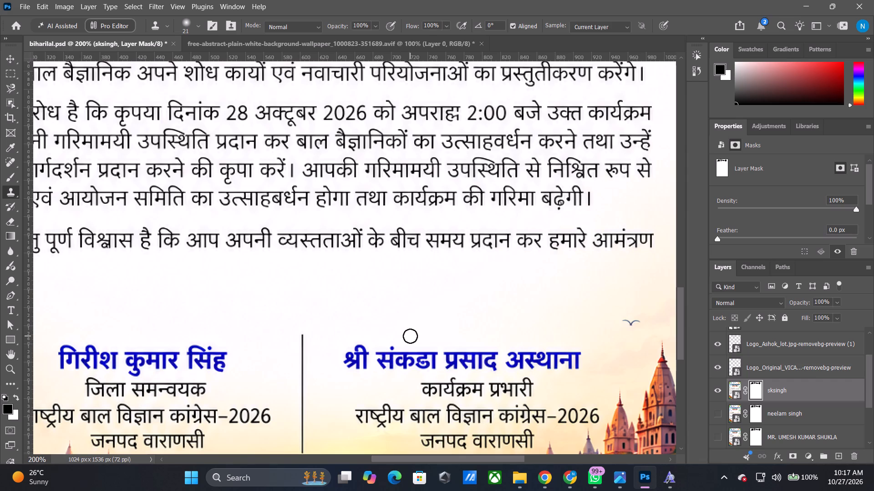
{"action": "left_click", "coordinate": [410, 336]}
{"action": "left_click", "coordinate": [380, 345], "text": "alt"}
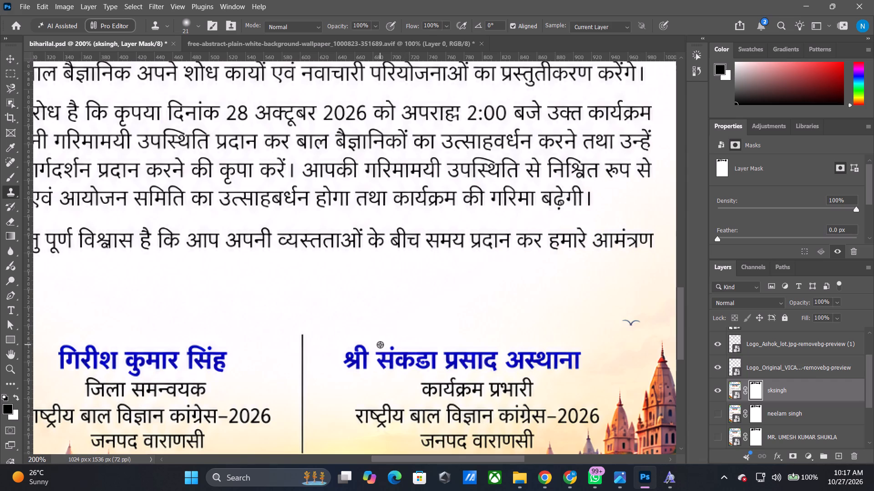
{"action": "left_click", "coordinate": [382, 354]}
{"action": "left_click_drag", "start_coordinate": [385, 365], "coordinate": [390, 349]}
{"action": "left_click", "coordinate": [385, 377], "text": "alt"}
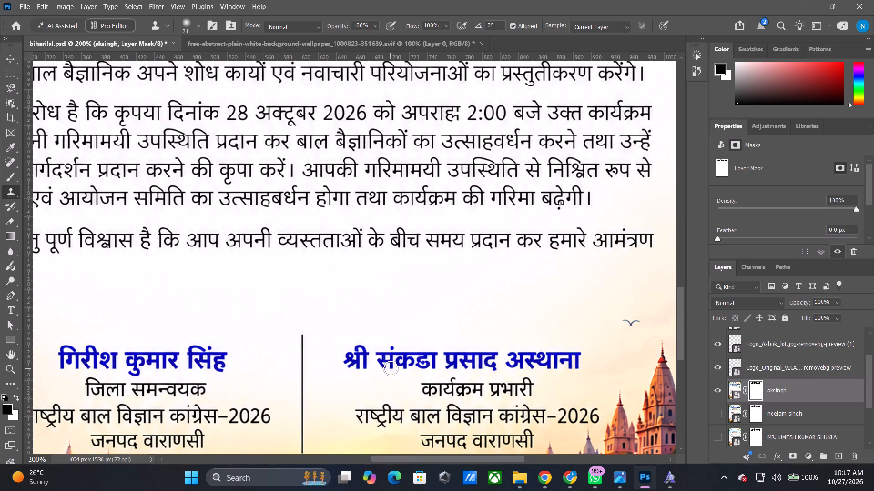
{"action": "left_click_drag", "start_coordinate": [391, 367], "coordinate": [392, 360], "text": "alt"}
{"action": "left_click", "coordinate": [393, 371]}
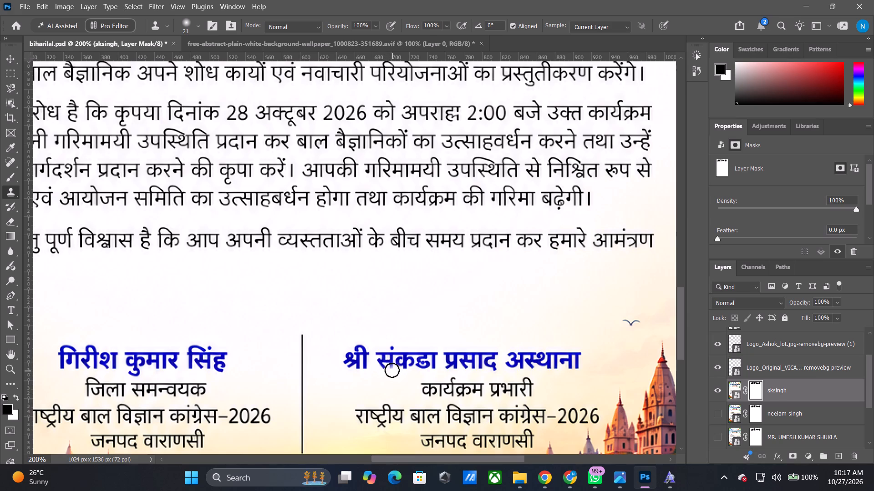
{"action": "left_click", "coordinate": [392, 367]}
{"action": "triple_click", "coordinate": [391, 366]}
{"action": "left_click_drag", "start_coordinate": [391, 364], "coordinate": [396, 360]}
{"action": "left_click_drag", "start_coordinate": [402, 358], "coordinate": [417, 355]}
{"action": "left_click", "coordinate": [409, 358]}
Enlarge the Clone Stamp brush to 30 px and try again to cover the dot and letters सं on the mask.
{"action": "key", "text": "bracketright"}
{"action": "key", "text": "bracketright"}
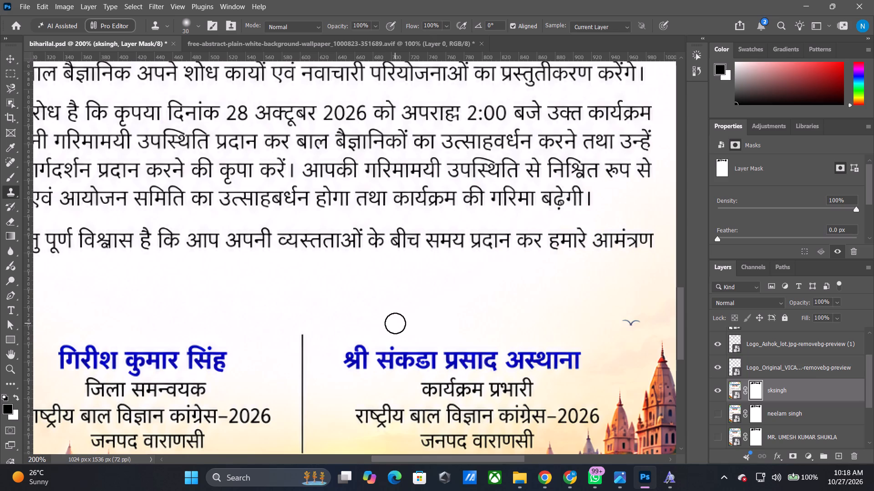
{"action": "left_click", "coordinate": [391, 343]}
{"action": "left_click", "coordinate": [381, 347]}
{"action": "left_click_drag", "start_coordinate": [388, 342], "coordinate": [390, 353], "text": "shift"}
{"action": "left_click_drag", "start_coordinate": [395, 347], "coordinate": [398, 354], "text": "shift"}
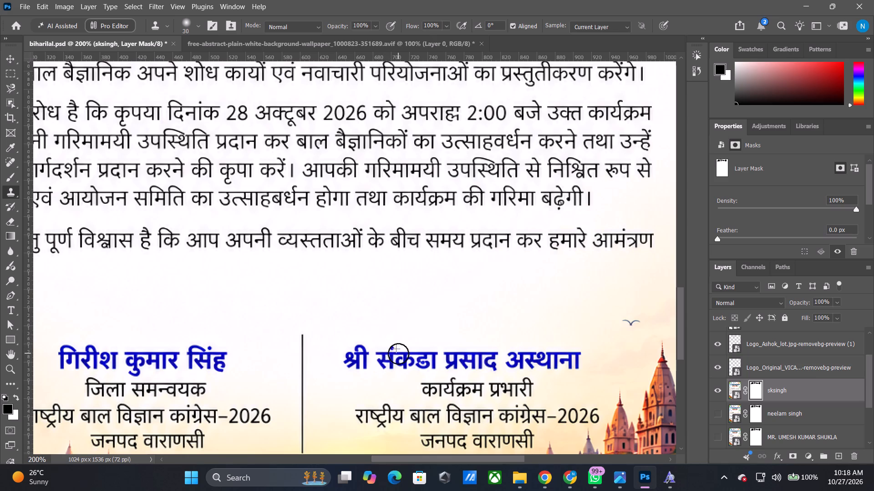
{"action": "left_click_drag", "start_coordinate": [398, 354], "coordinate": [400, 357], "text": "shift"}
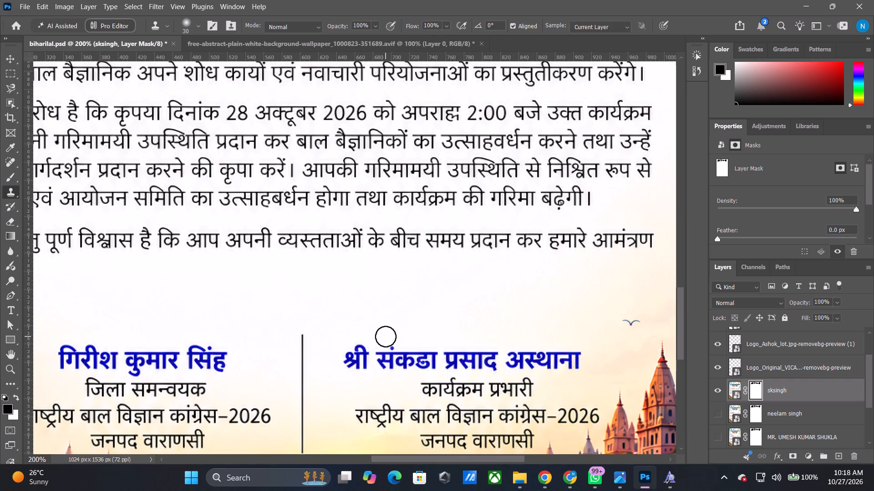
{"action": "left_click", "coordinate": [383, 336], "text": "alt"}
{"action": "left_click", "coordinate": [728, 387]}
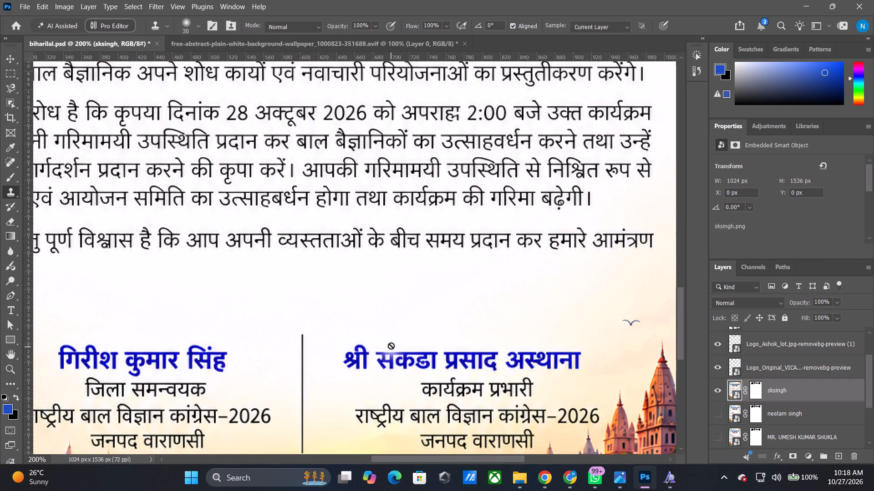
{"action": "left_click", "coordinate": [391, 341]}
{"action": "left_click", "coordinate": [432, 185]}
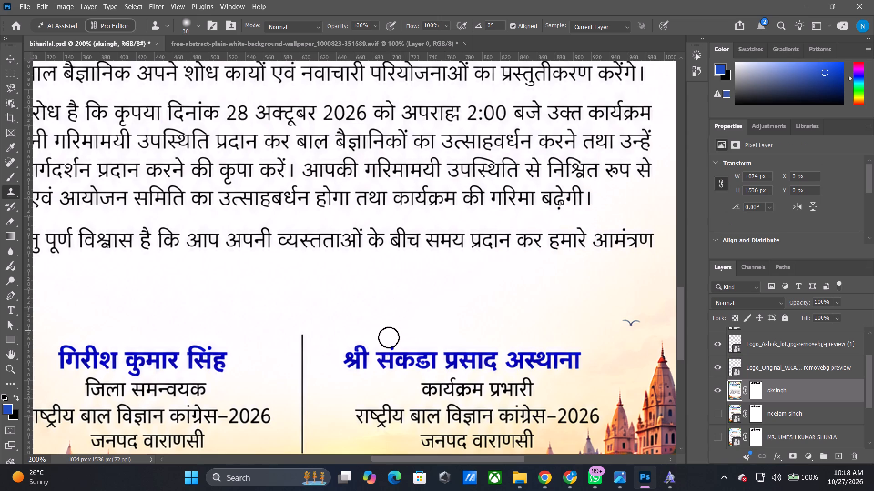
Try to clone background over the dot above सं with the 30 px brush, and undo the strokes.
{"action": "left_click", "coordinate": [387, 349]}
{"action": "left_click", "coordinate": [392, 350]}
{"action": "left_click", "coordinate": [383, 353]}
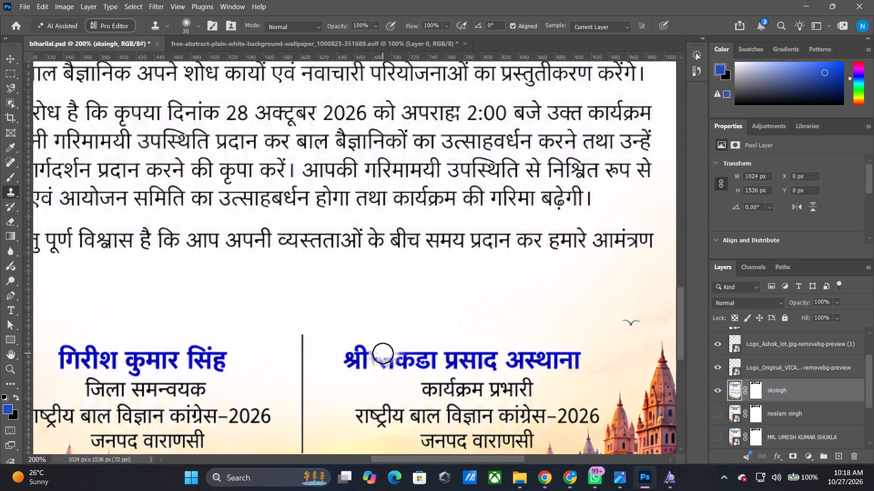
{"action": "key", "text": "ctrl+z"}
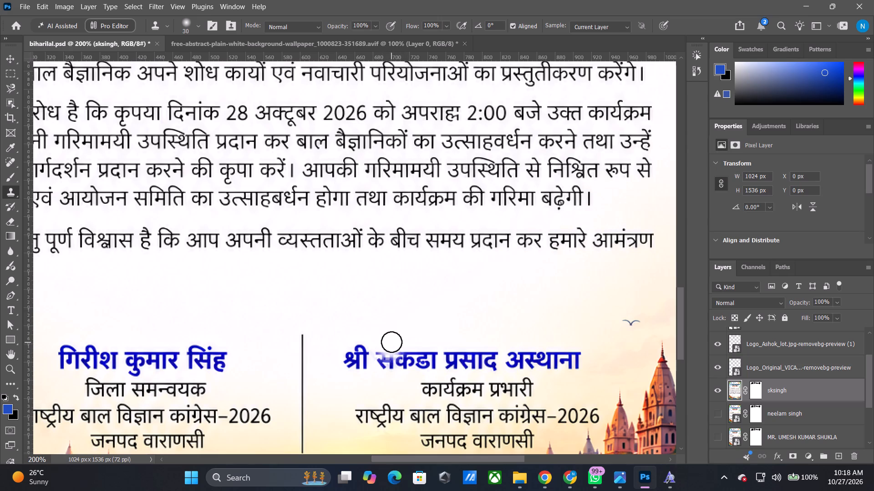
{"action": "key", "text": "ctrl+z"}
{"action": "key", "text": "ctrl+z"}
Reduce the Clone Stamp brush to 10 px and cover the dot above सं with nearby clean background.
{"action": "key", "text": "bracketleft"}
{"action": "key", "text": "bracketleft"}
{"action": "key", "text": "bracketleft"}
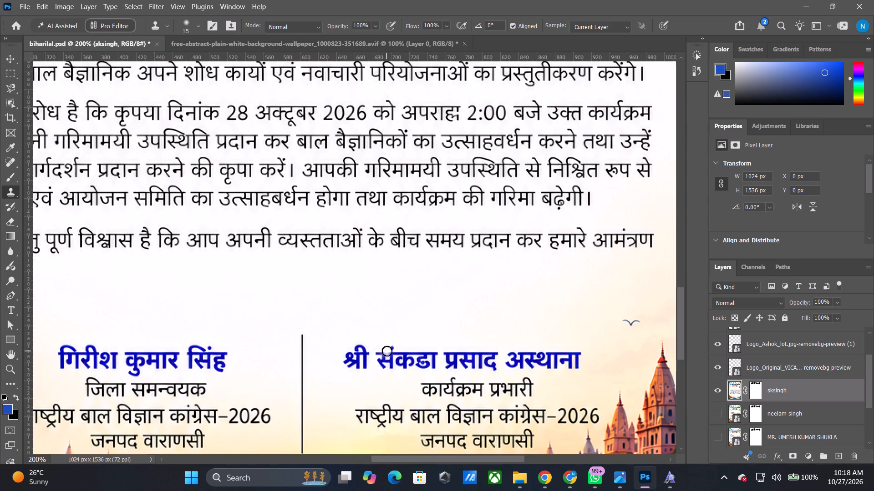
{"action": "key", "text": "bracketleft"}
{"action": "left_click", "coordinate": [397, 337]}
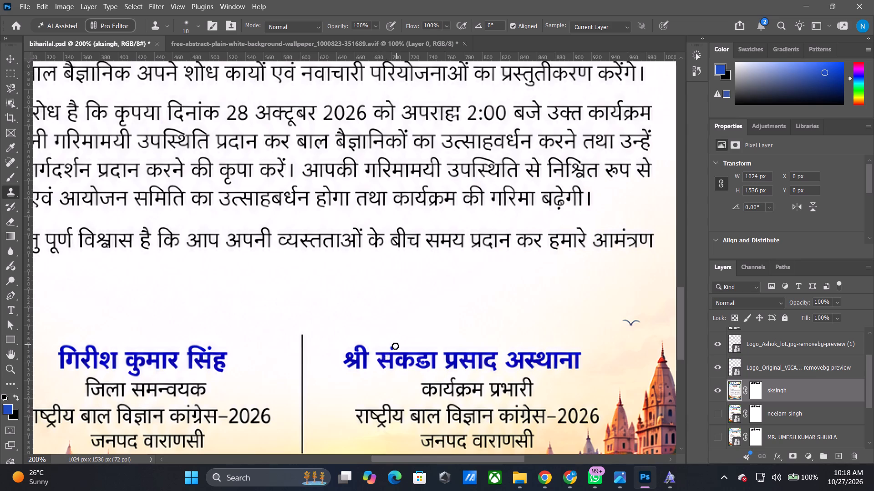
{"action": "left_click", "coordinate": [392, 348]}
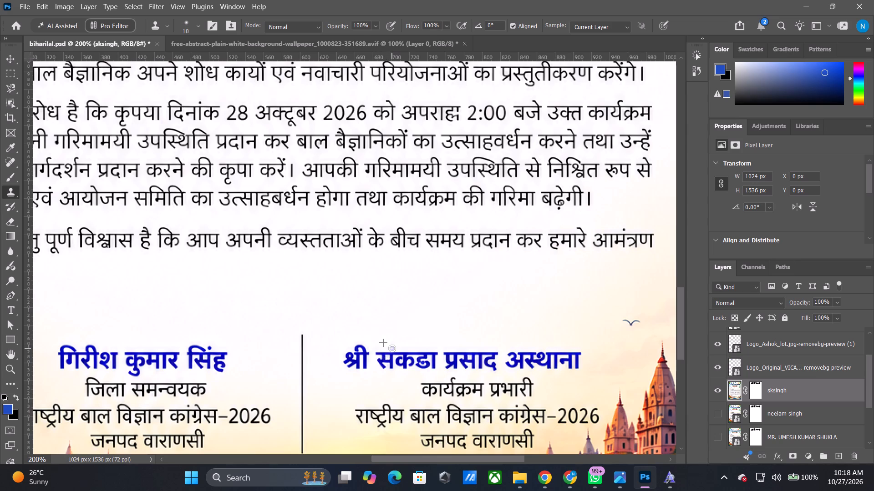
{"action": "left_click", "coordinate": [393, 348]}
{"action": "key", "text": "bracketleft"}
Enlarge the Clone Stamp brush stepwise to 25 px and clone background over the closing ा stroke of the programme in-charge's first name.
{"action": "scroll", "coordinate": [409, 335], "scroll_direction": "up", "scroll_amount": 2}
{"action": "key", "text": "bracketright"}
{"action": "key", "text": "bracketright"}
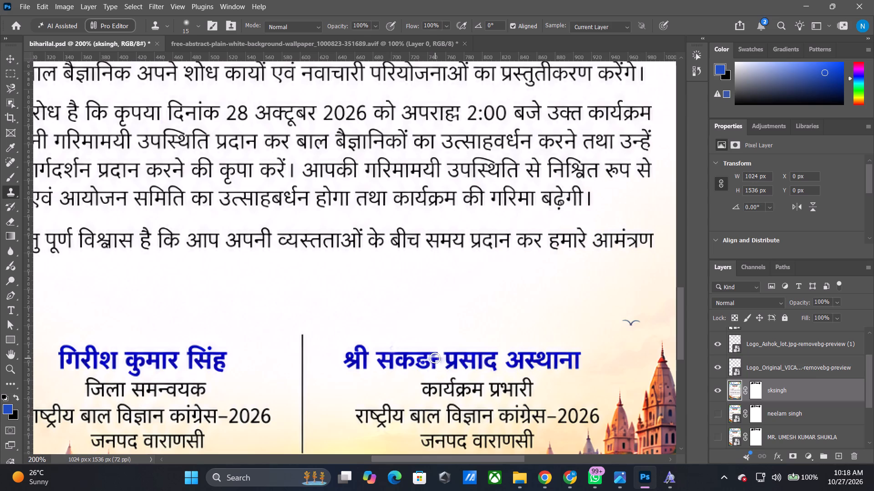
{"action": "left_click", "coordinate": [436, 346]}
{"action": "left_click", "coordinate": [436, 352]}
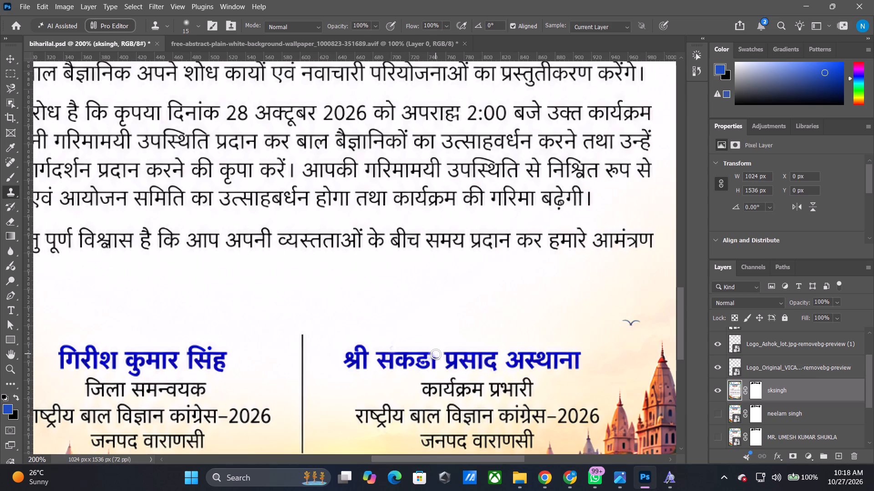
{"action": "key", "text": "bracketright"}
{"action": "left_click", "coordinate": [433, 357]}
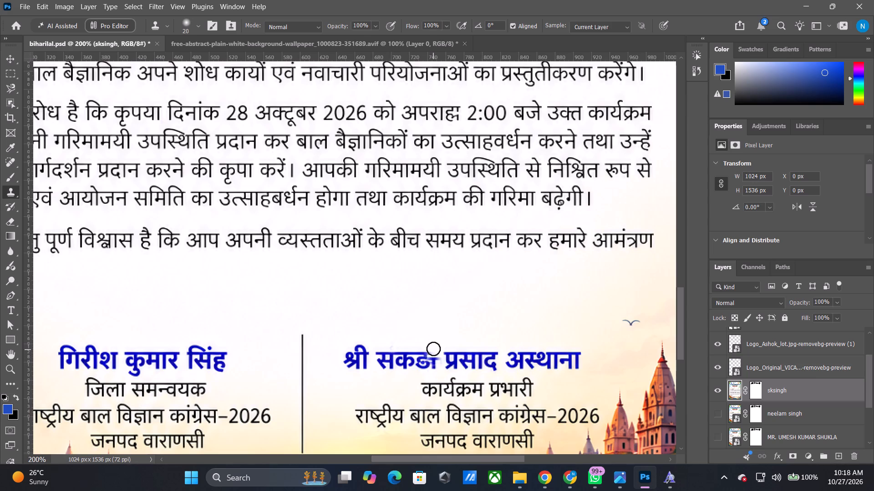
{"action": "key", "text": "bracketright"}
{"action": "left_click", "coordinate": [433, 358]}
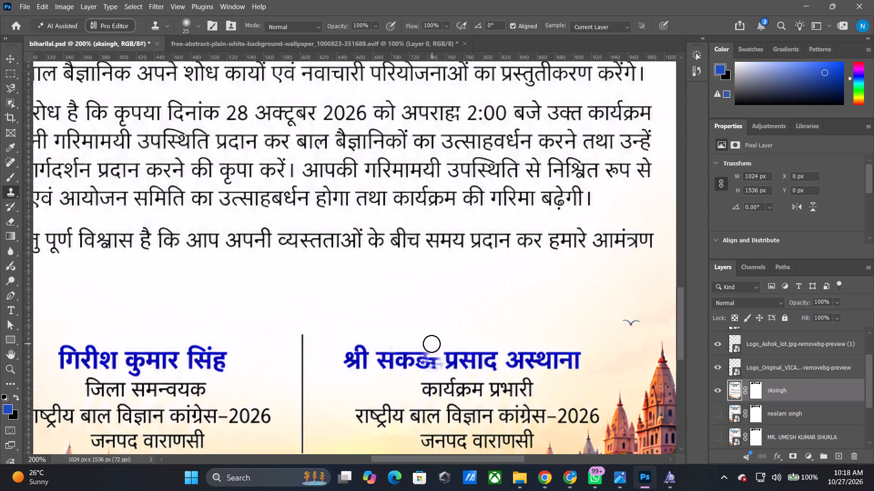
Enlarge the Clone Stamp brush to 30 px and clone background over the letter ड in the first name.
{"action": "key", "text": "bracketright"}
{"action": "left_click", "coordinate": [429, 336]}
{"action": "left_click", "coordinate": [428, 352]}
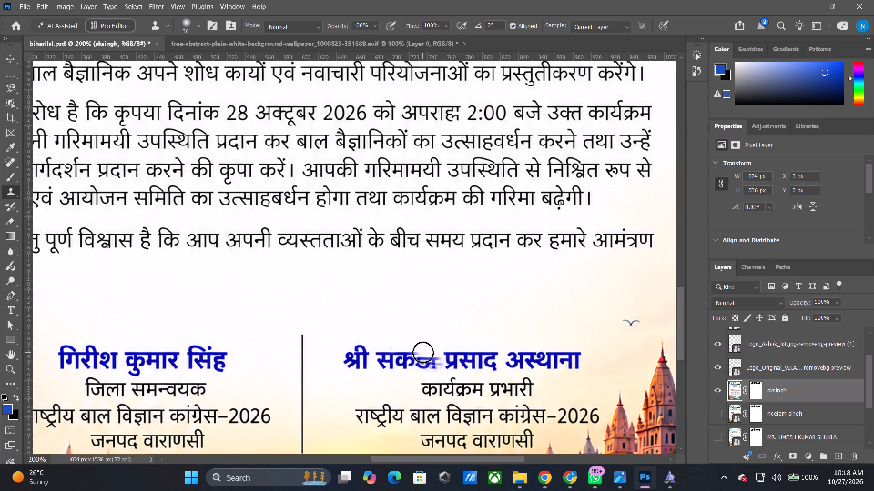
{"action": "left_click", "coordinate": [418, 341]}
{"action": "left_click", "coordinate": [418, 353]}
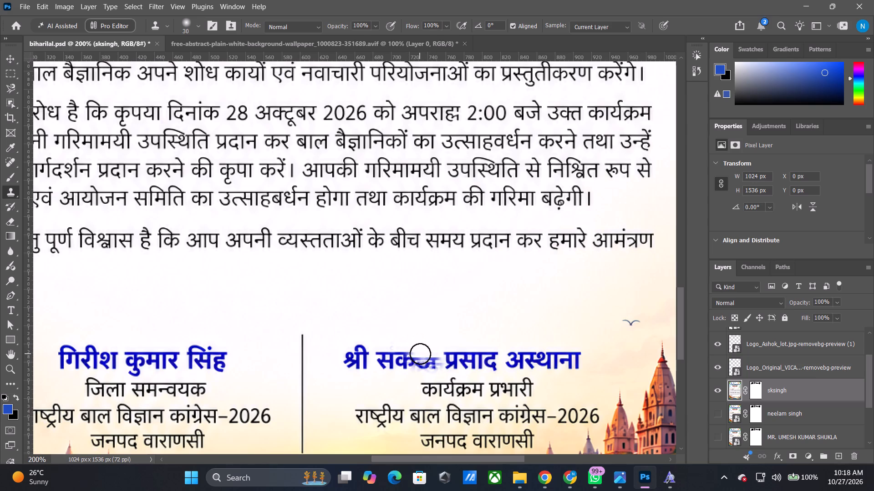
{"action": "left_click", "coordinate": [421, 354]}
Enlarge the Clone Stamp brush to 35 px, clone background over the letters क and स, and undo the last stroke.
{"action": "key", "text": "bracketright"}
{"action": "left_click", "coordinate": [411, 349]}
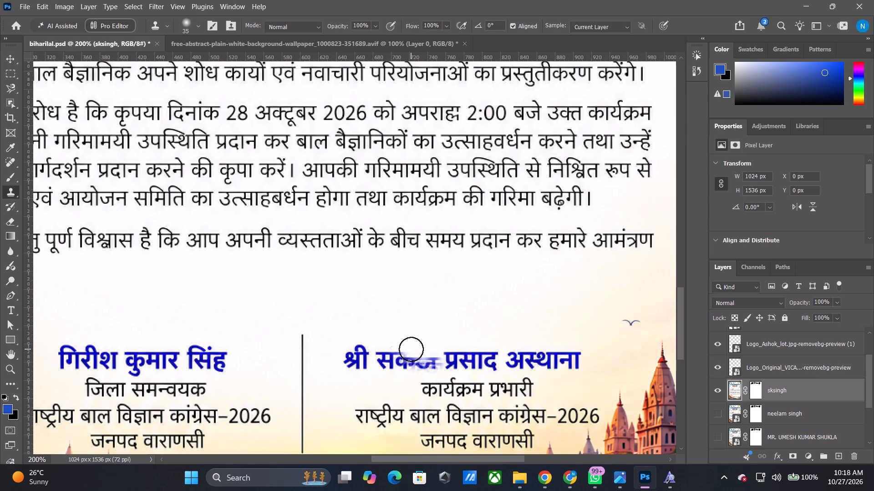
{"action": "left_click", "coordinate": [406, 356]}
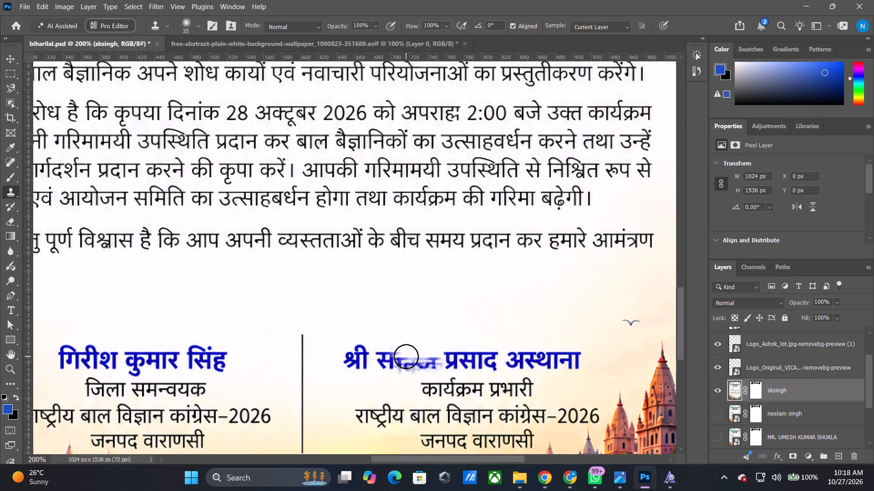
{"action": "left_click_drag", "start_coordinate": [406, 343], "coordinate": [406, 355]}
{"action": "left_click_drag", "start_coordinate": [403, 338], "coordinate": [396, 356]}
{"action": "left_click_drag", "start_coordinate": [394, 349], "coordinate": [394, 361]}
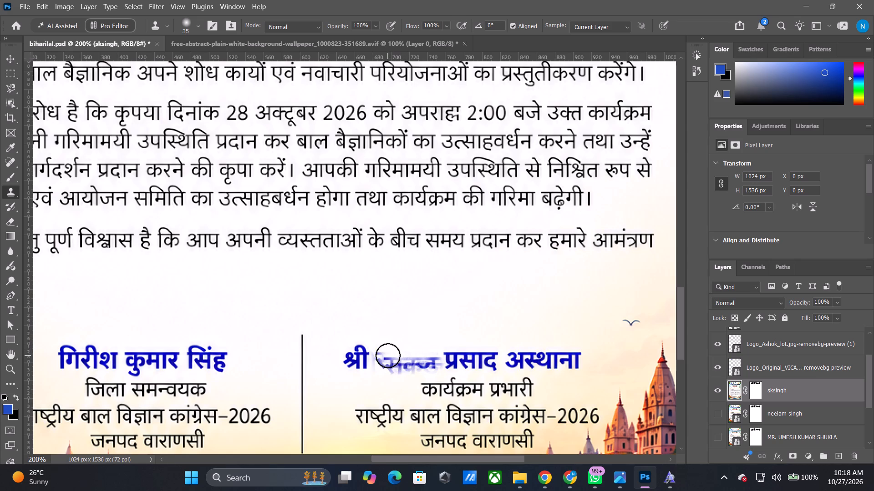
{"action": "left_click", "coordinate": [387, 356]}
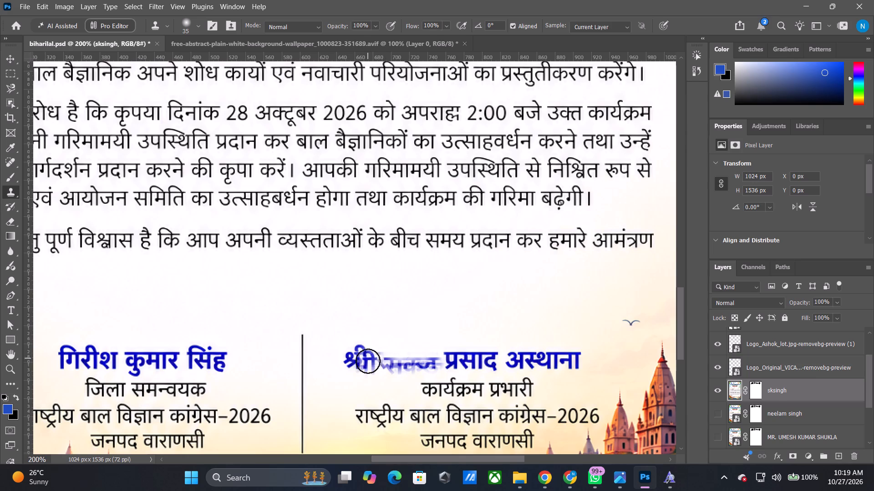
{"action": "key", "text": "ctrl+z"}
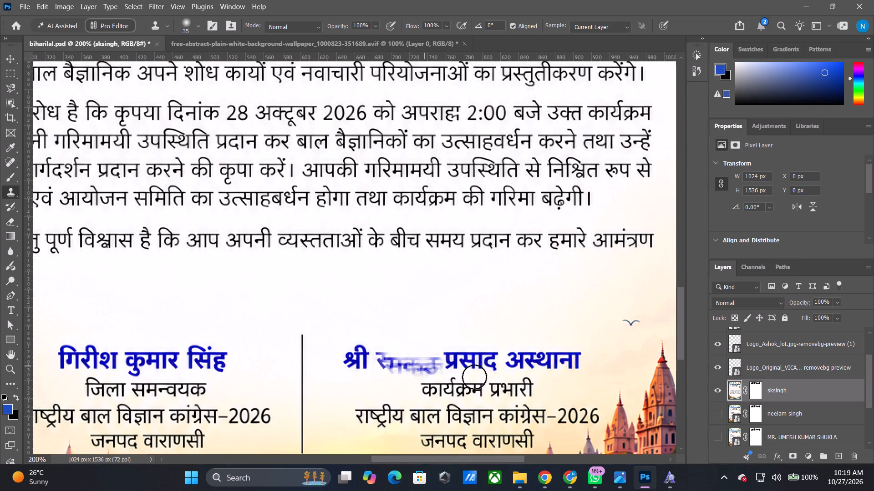
Reduce the Clone Stamp brush to 10 px and dab sampled background over the blurred remains of the letter स.
{"action": "left_click", "coordinate": [543, 384]}
{"action": "key", "text": "bracketleft"}
{"action": "key", "text": "bracketleft"}
{"action": "key", "text": "bracketleft"}
{"action": "key", "text": "bracketleft"}
{"action": "key", "text": "bracketleft"}
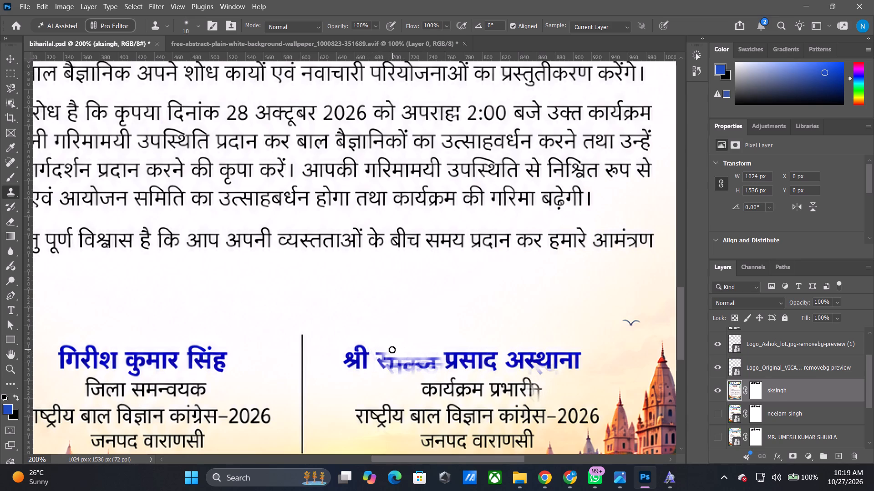
{"action": "left_click", "coordinate": [382, 350]}
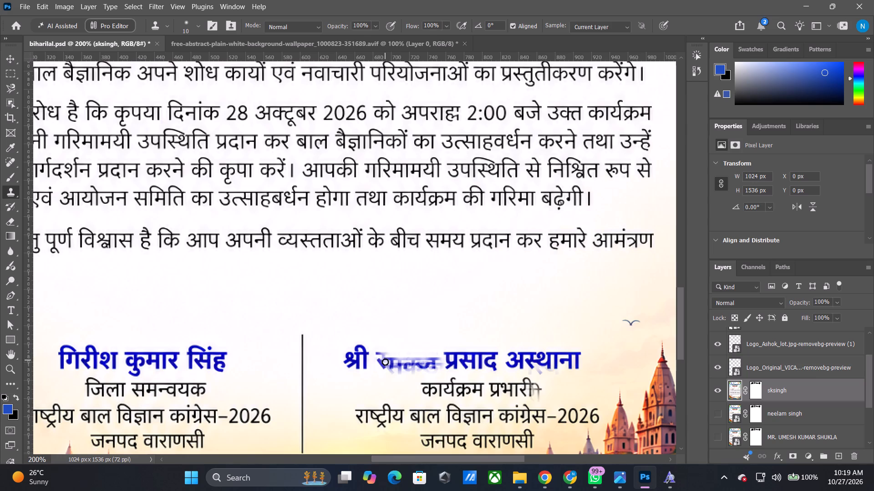
{"action": "left_click", "coordinate": [385, 362]}
{"action": "left_click", "coordinate": [389, 361]}
{"action": "left_click", "coordinate": [398, 351]}
{"action": "left_click", "coordinate": [394, 360]}
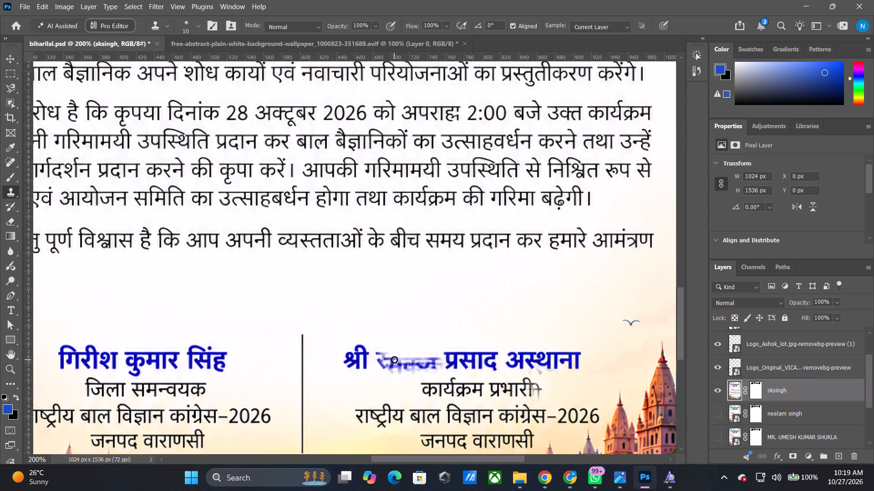
{"action": "left_click", "coordinate": [394, 361]}
Clone background with the 10 px brush over the upper blurred remains at the end of the first name, just before प्रसाद.
{"action": "scroll", "coordinate": [415, 366], "scroll_direction": "up", "scroll_amount": 1, "text": "alt+shift"}
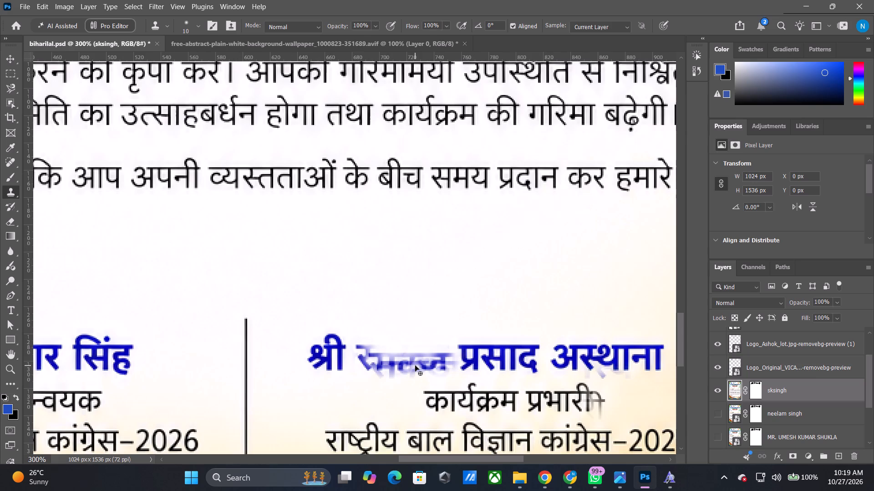
{"action": "scroll", "coordinate": [415, 366], "scroll_direction": "up", "scroll_amount": 1, "text": "alt+shift"}
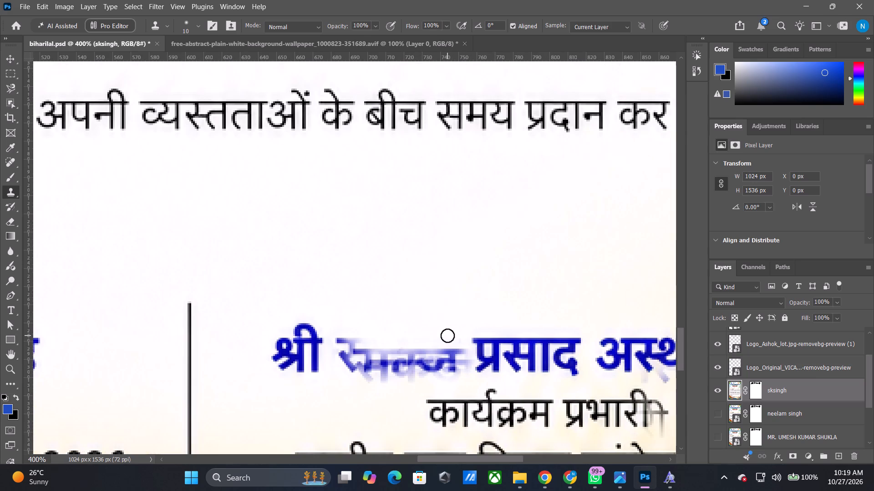
{"action": "left_click", "coordinate": [447, 336]}
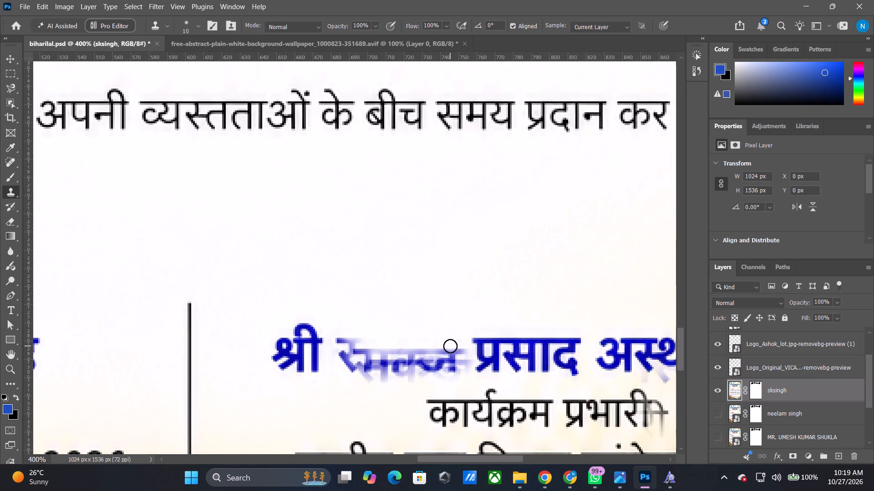
{"action": "left_click", "coordinate": [448, 335]}
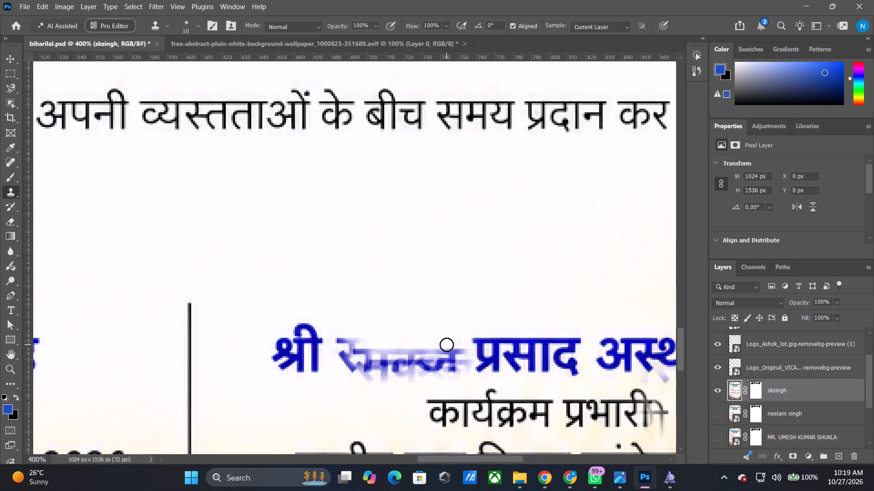
{"action": "left_click", "coordinate": [446, 335], "text": "alt"}
{"action": "left_click", "coordinate": [451, 348]}
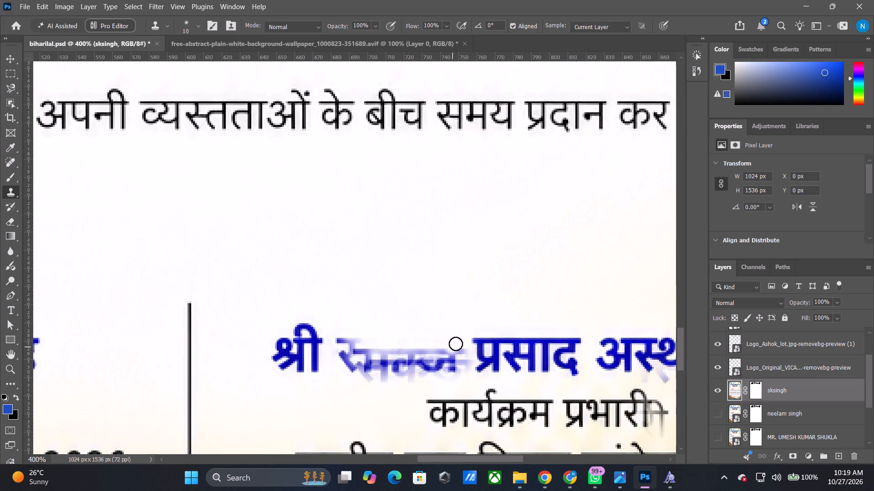
{"action": "left_click", "coordinate": [454, 329], "text": "alt"}
{"action": "left_click", "coordinate": [456, 341]}
{"action": "left_click", "coordinate": [453, 339], "text": "alt"}
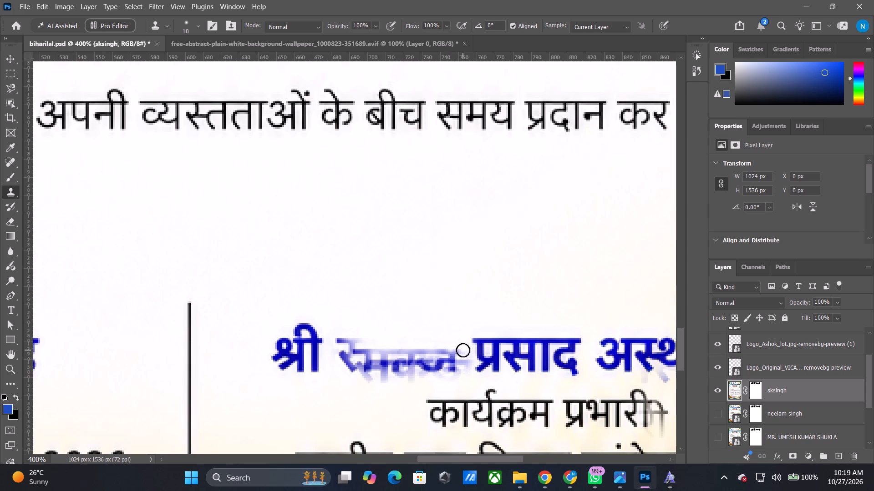
{"action": "left_click", "coordinate": [467, 352]}
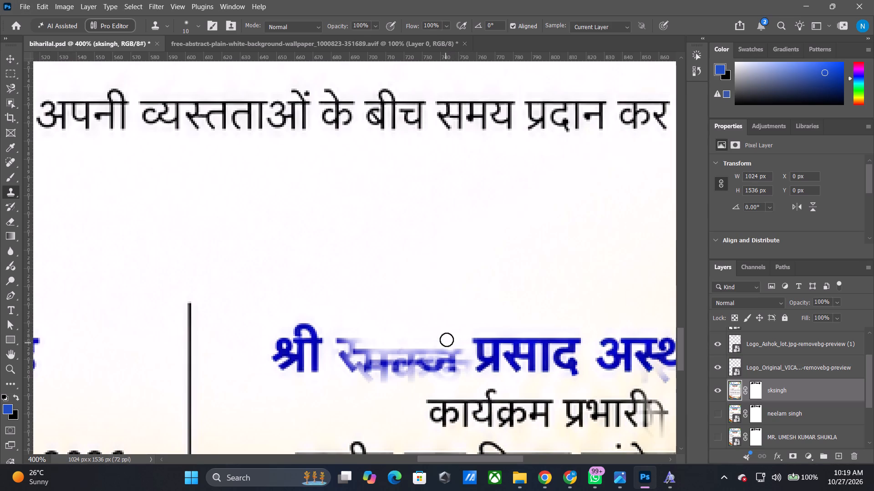
{"action": "left_click", "coordinate": [447, 340], "text": "alt"}
{"action": "left_click", "coordinate": [459, 351]}
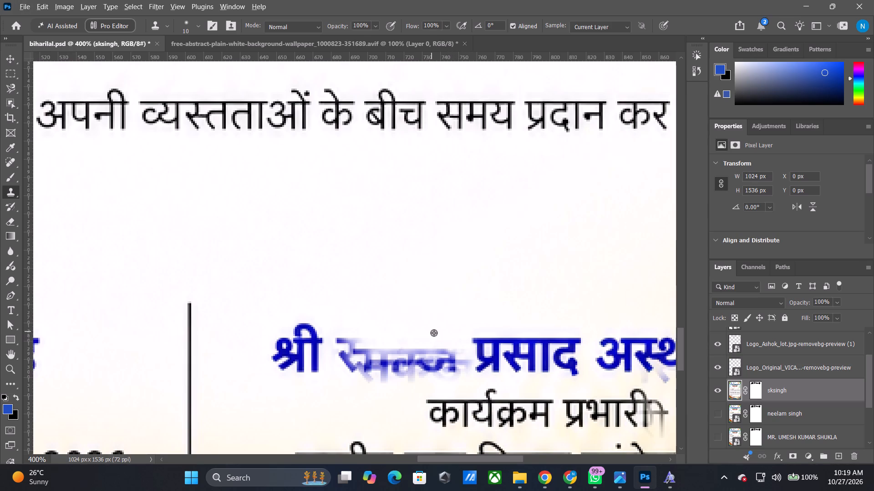
Clean the lower smudges in the gap before प्रसाद by cloning background sampled from just above the first name.
{"action": "left_click", "coordinate": [434, 333], "text": "alt"}
{"action": "left_click", "coordinate": [462, 354]}
{"action": "left_click", "coordinate": [440, 332], "text": "alt"}
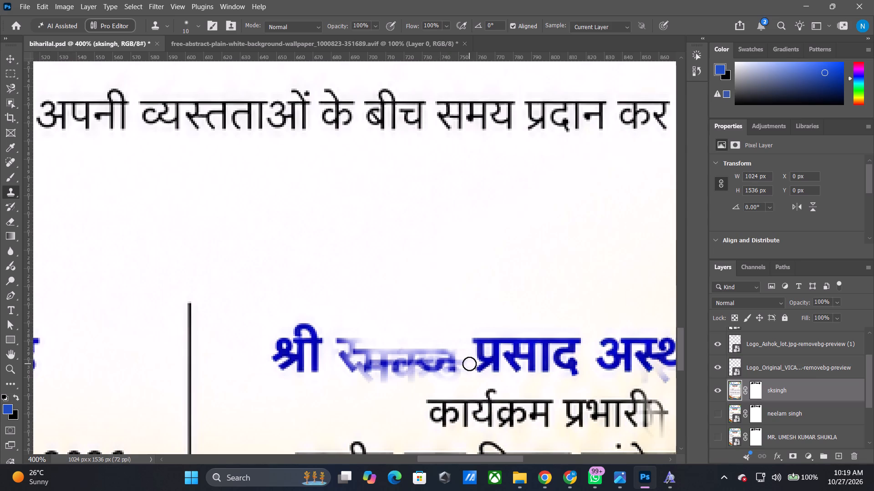
{"action": "left_click", "coordinate": [469, 364]}
{"action": "left_click", "coordinate": [442, 332], "text": "alt"}
{"action": "left_click", "coordinate": [464, 360]}
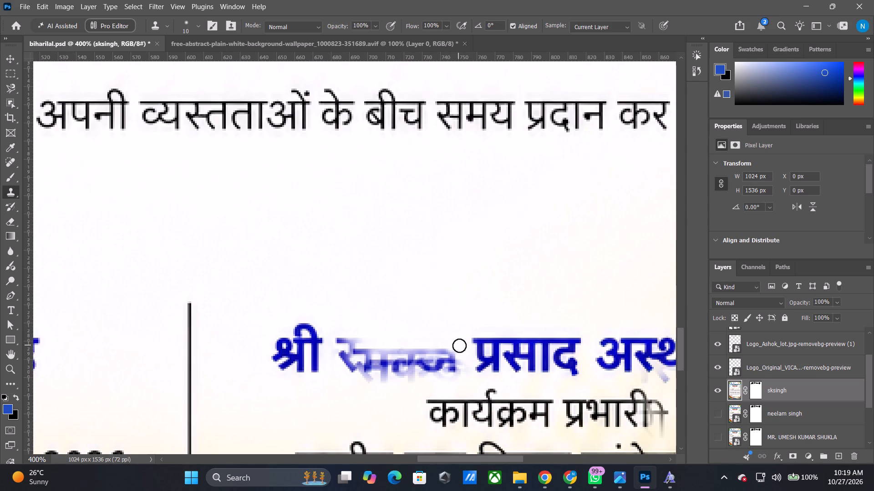
{"action": "left_click", "coordinate": [460, 343], "text": "alt"}
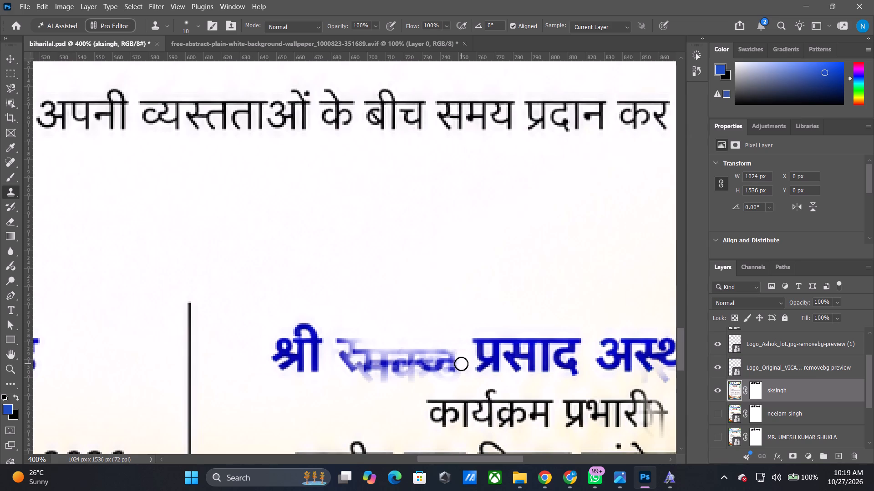
{"action": "left_click", "coordinate": [461, 365]}
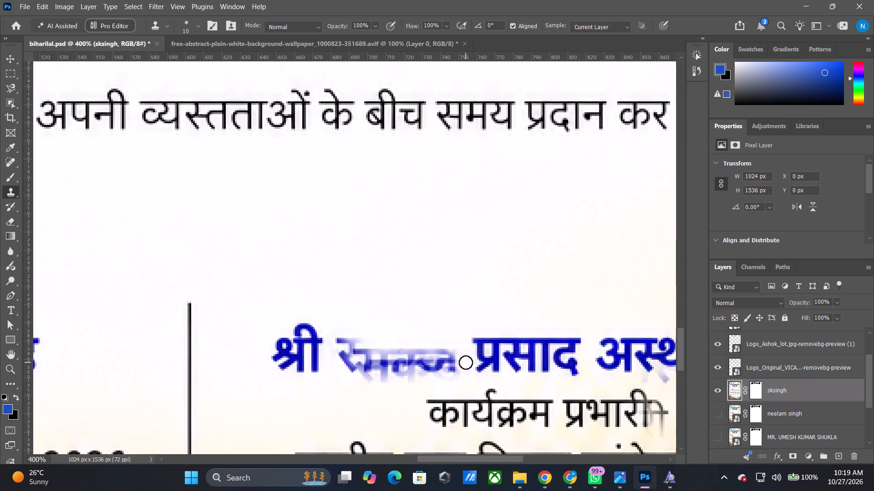
{"action": "left_click", "coordinate": [467, 361], "text": "alt"}
{"action": "left_click_drag", "start_coordinate": [466, 351], "coordinate": [461, 351]}
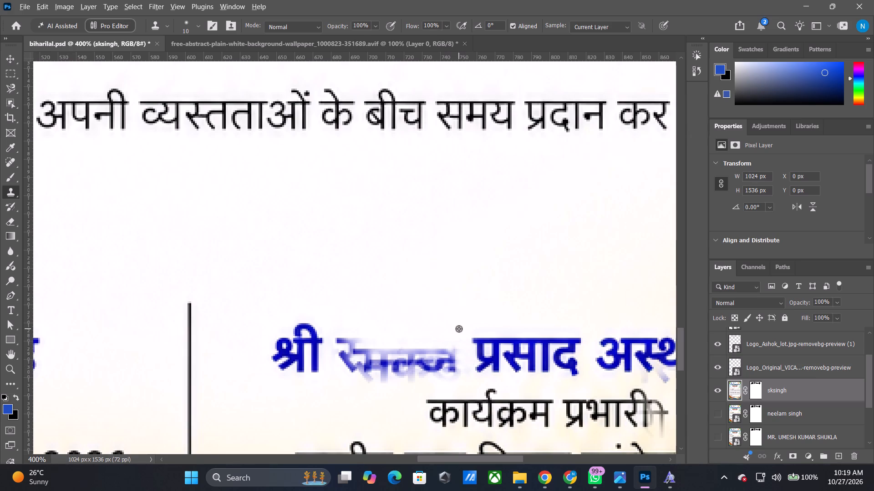
Clone background from just above the first name over its last blurred letter before प्रसाद, and undo the final stray stroke.
{"action": "left_click", "coordinate": [459, 329], "text": "alt"}
{"action": "left_click", "coordinate": [461, 349]}
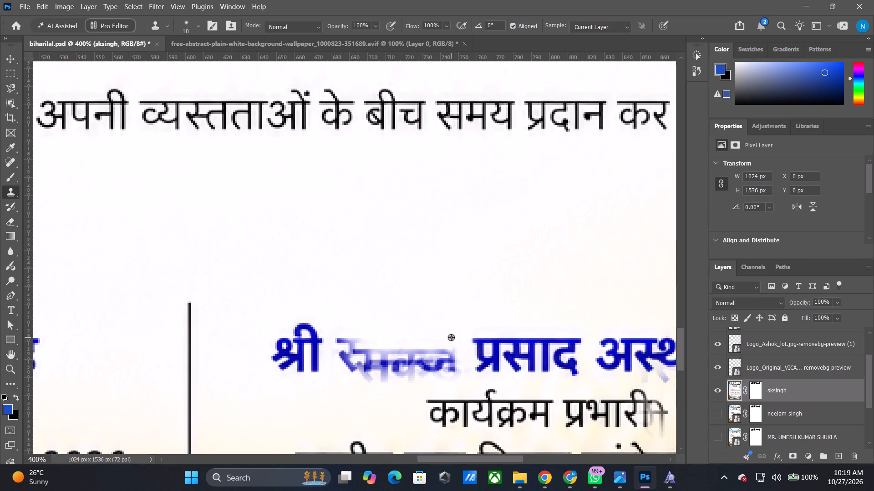
{"action": "left_click", "coordinate": [451, 337], "text": "alt"}
{"action": "left_click", "coordinate": [453, 349]}
{"action": "left_click", "coordinate": [457, 340], "text": "alt"}
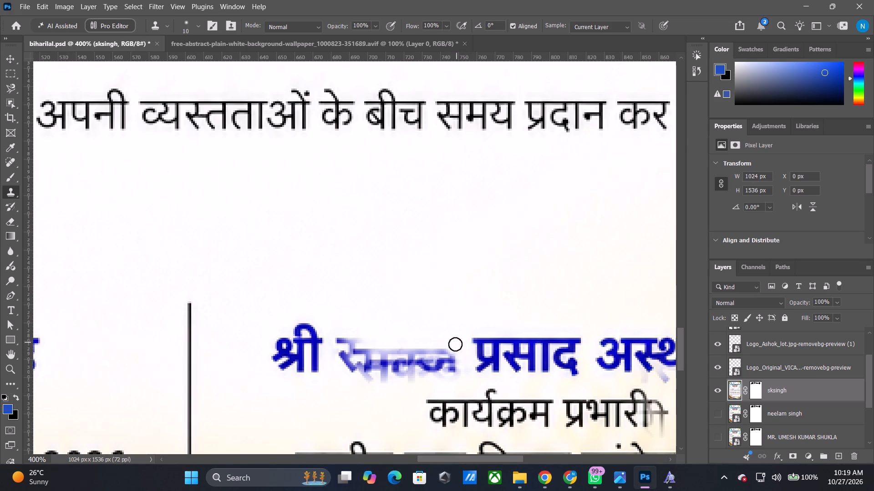
{"action": "left_click", "coordinate": [453, 355]}
{"action": "left_click", "coordinate": [449, 326], "text": "alt"}
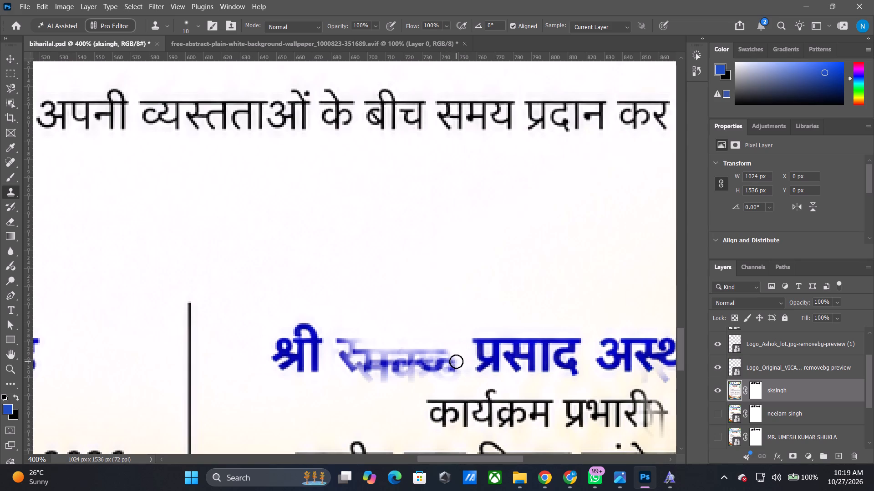
{"action": "left_click", "coordinate": [456, 361]}
{"action": "left_click", "coordinate": [453, 315], "text": "alt"}
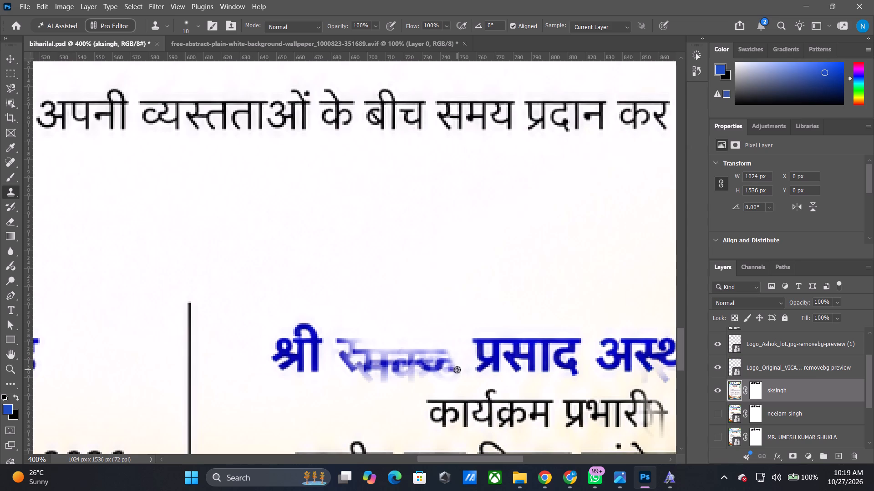
{"action": "left_click", "coordinate": [457, 370], "text": "alt"}
{"action": "left_click", "coordinate": [450, 321]}
{"action": "key", "text": "ctrl+z"}
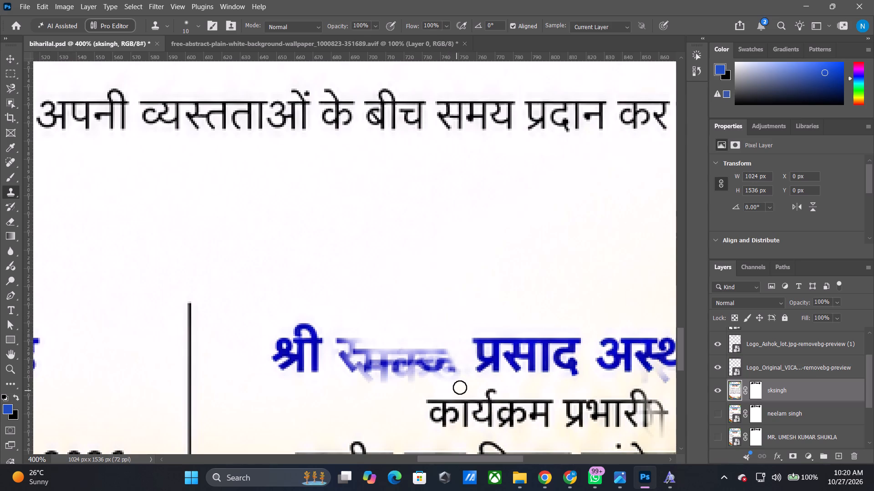
Dab background sampled around the first name over the leftover smudges at its blurred end, just before प्रसाद.
{"action": "left_click", "coordinate": [419, 336], "text": "alt"}
{"action": "left_click", "coordinate": [447, 347]}
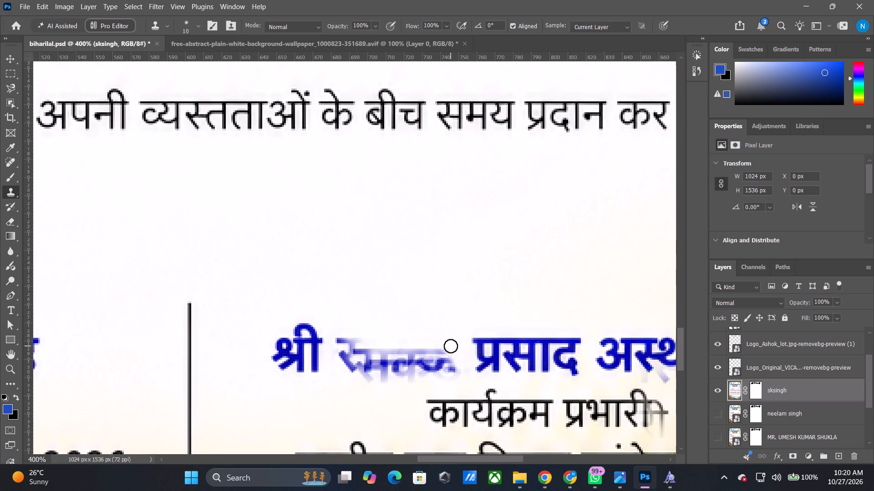
{"action": "left_click", "coordinate": [452, 344], "text": "alt"}
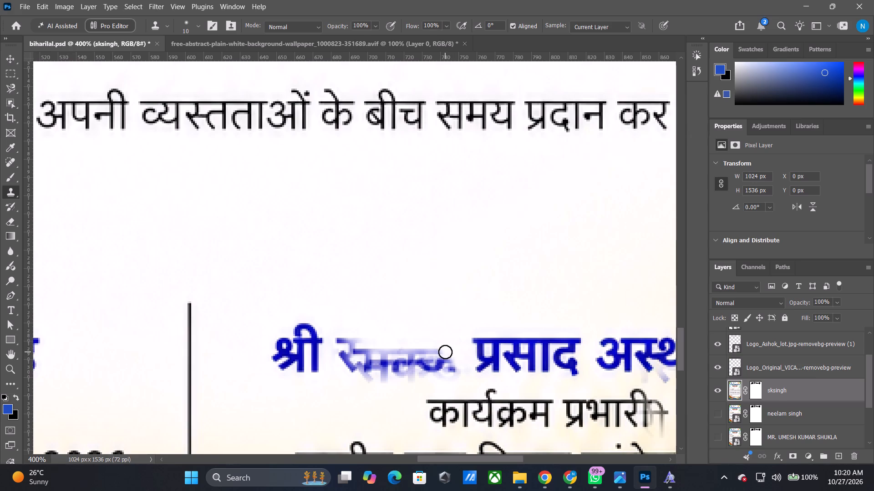
{"action": "left_click", "coordinate": [447, 355]}
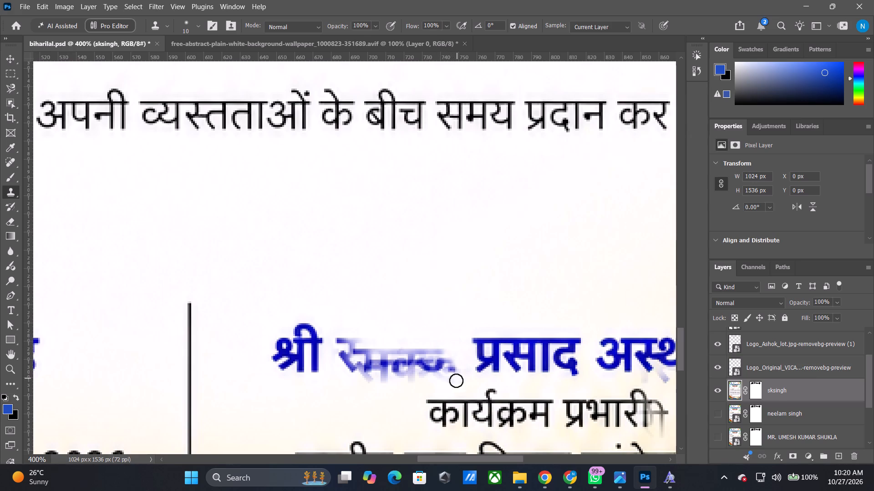
{"action": "left_click", "coordinate": [460, 390], "text": "alt"}
{"action": "left_click", "coordinate": [461, 369]}
{"action": "left_click", "coordinate": [445, 383], "text": "alt"}
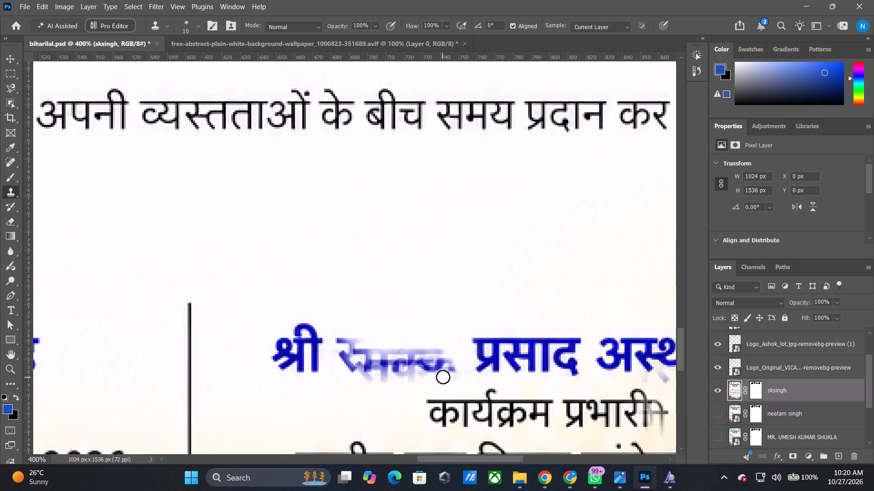
{"action": "left_click", "coordinate": [443, 377]}
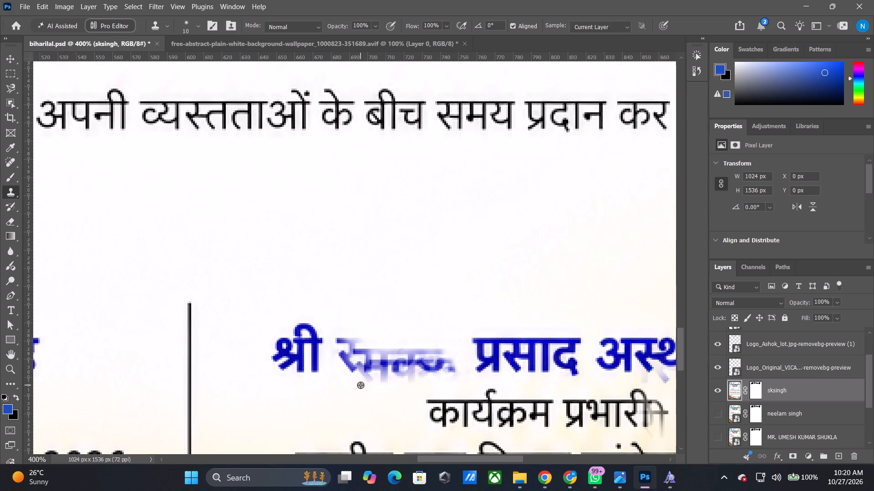
Clone background sampled just below the first name over the lower edge of the blurred letter following its initial र.
{"action": "left_click", "coordinate": [361, 385], "text": "alt"}
{"action": "left_click", "coordinate": [371, 381]}
{"action": "left_click", "coordinate": [362, 397], "text": "alt"}
{"action": "left_click", "coordinate": [368, 376]}
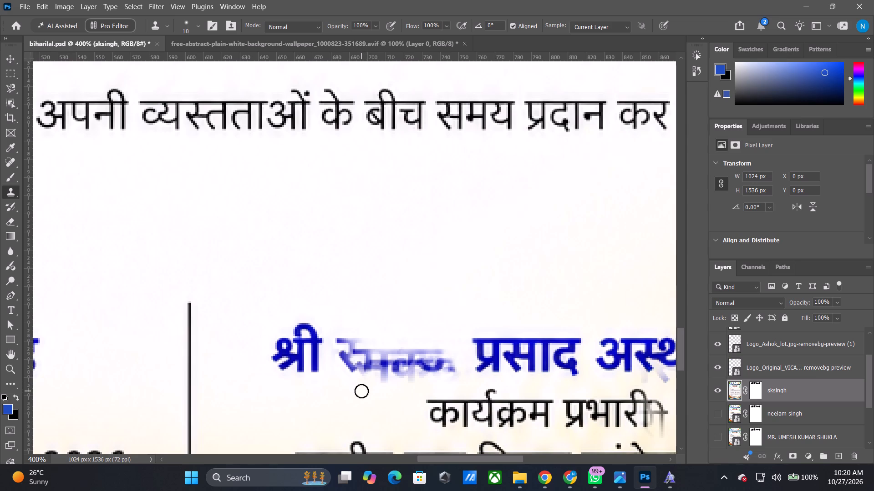
{"action": "left_click", "coordinate": [361, 392], "text": "alt"}
{"action": "left_click", "coordinate": [364, 376]}
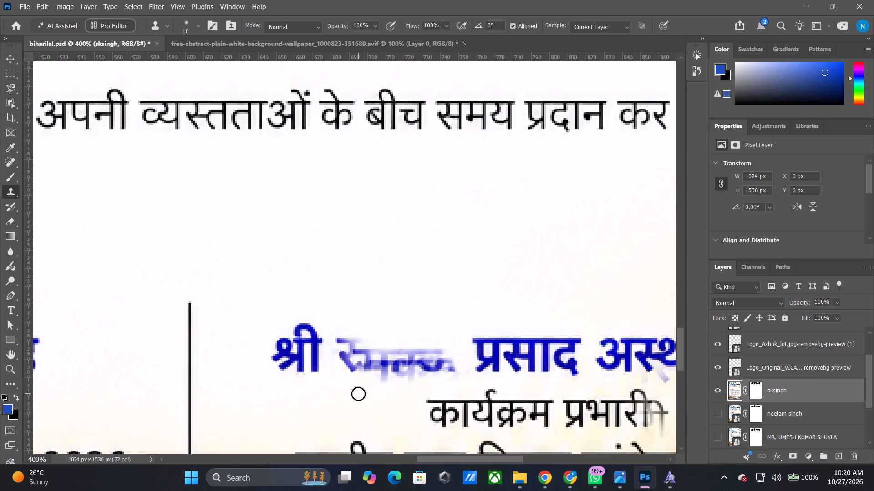
Erase the lower diagonal tail of the initial र after श्री by cloning background sampled just beneath it.
{"action": "left_click", "coordinate": [358, 394], "text": "alt"}
{"action": "left_click", "coordinate": [354, 371]}
{"action": "left_click", "coordinate": [354, 388], "text": "alt"}
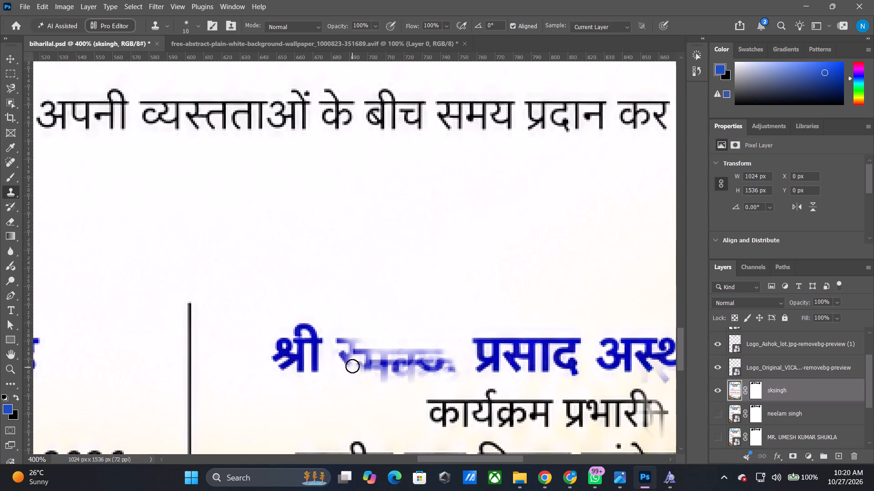
{"action": "left_click", "coordinate": [352, 366]}
{"action": "left_click", "coordinate": [350, 387], "text": "alt"}
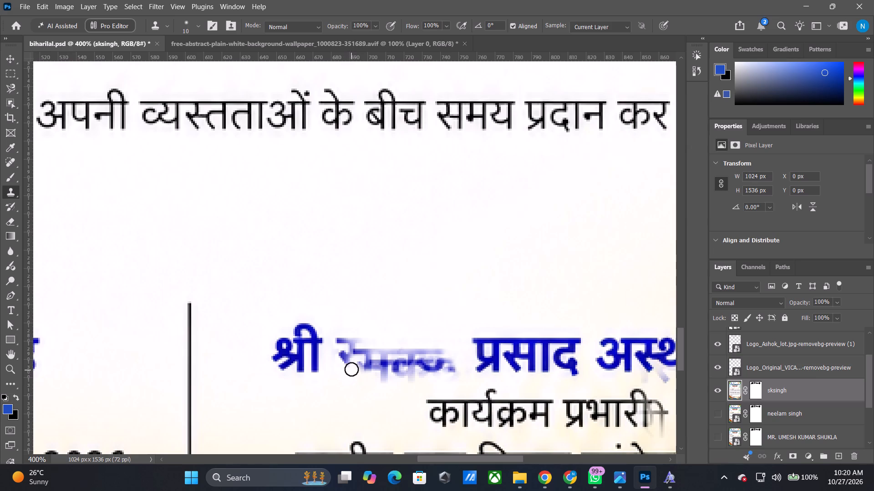
{"action": "left_click", "coordinate": [351, 369]}
{"action": "left_click", "coordinate": [350, 375], "text": "alt"}
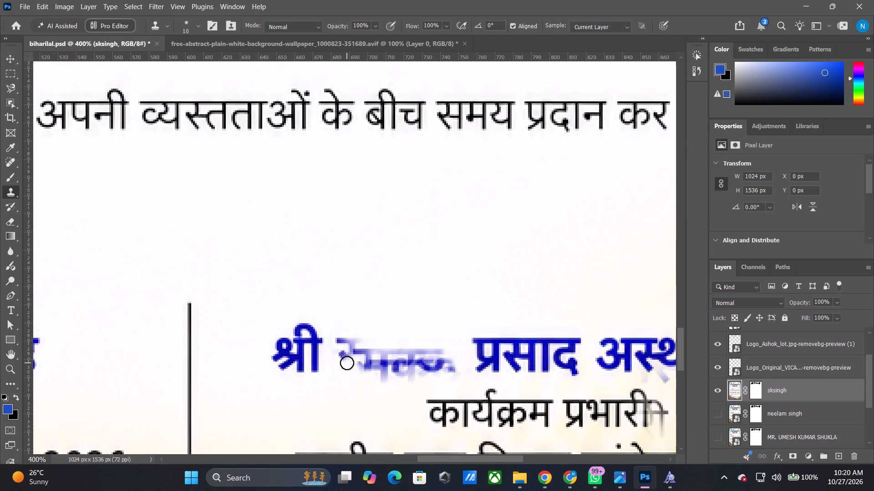
{"action": "left_click", "coordinate": [347, 363]}
{"action": "left_click", "coordinate": [338, 379], "text": "alt"}
{"action": "left_click", "coordinate": [344, 369]}
{"action": "left_click", "coordinate": [344, 354]}
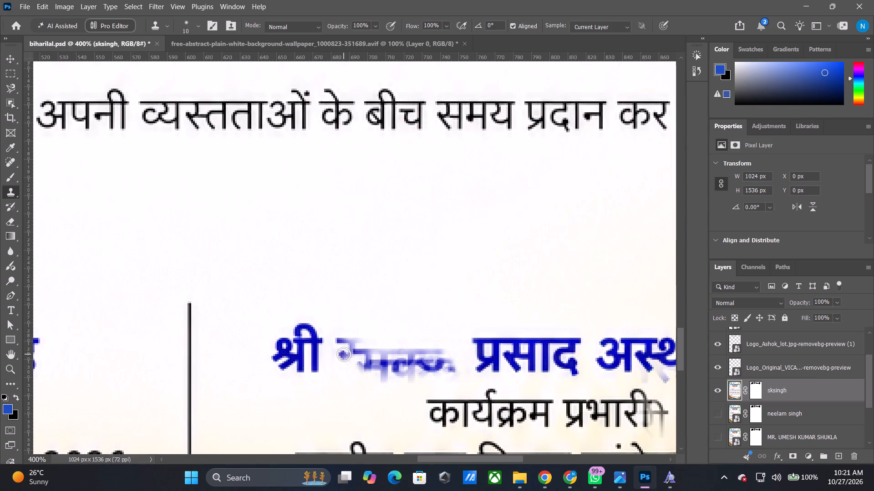
Clone background from below the name over the remaining middle curve of the initial र, beneath its top line.
{"action": "left_click", "coordinate": [349, 386], "text": "alt"}
{"action": "left_click", "coordinate": [346, 358]}
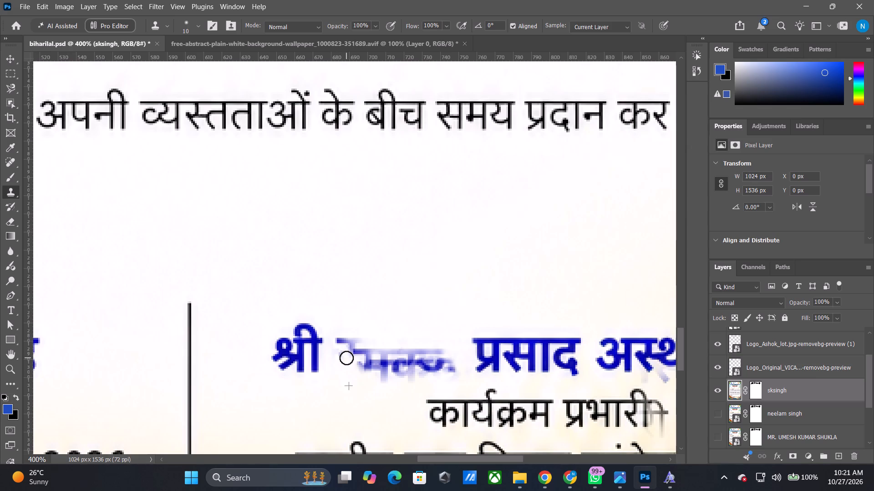
{"action": "left_click", "coordinate": [346, 379], "text": "alt"}
{"action": "left_click", "coordinate": [341, 358]}
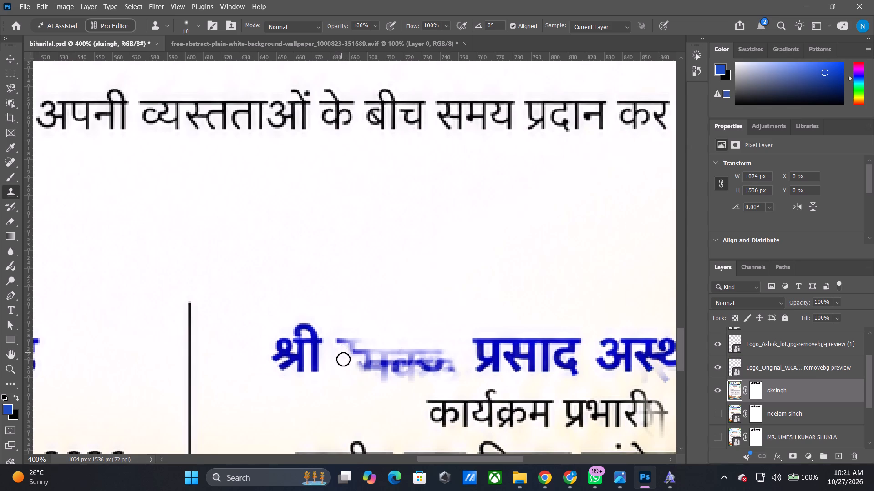
{"action": "left_click", "coordinate": [347, 391], "text": "alt"}
{"action": "left_click", "coordinate": [353, 355]}
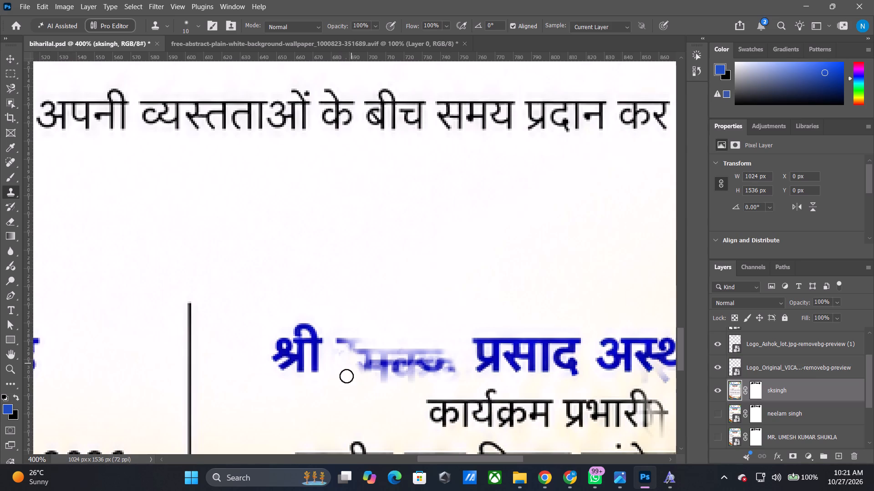
{"action": "left_click", "coordinate": [345, 385], "text": "alt"}
{"action": "left_click", "coordinate": [340, 352]}
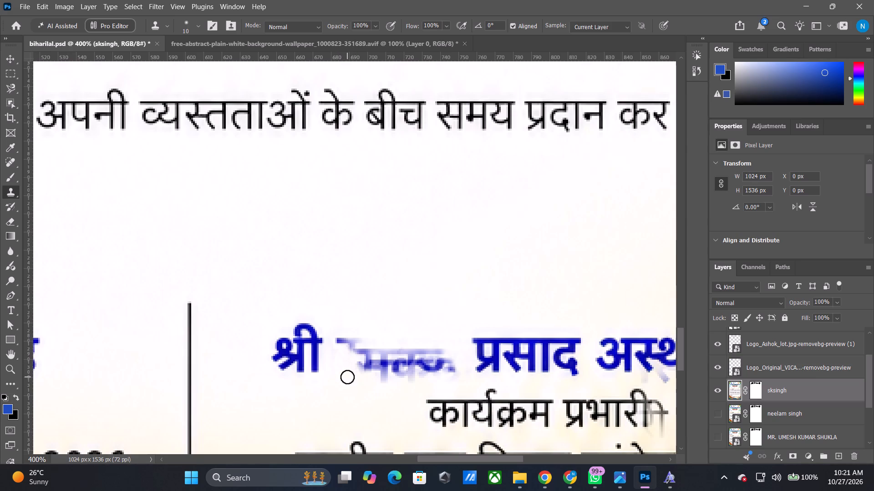
Clone background from just below the name over the lower left part of the blurred letter following the initial र.
{"action": "left_click", "coordinate": [356, 381], "text": "alt"}
{"action": "left_click", "coordinate": [360, 369]}
{"action": "left_click", "coordinate": [360, 386], "text": "alt"}
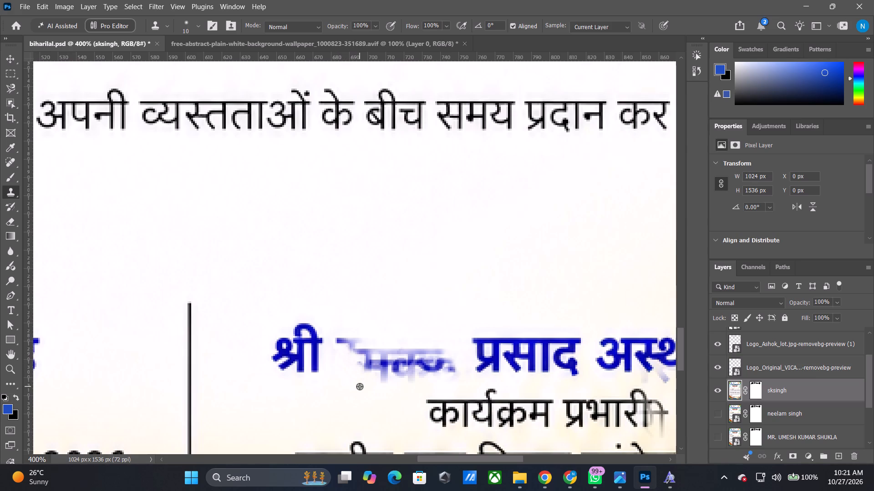
{"action": "left_click", "coordinate": [361, 365]}
{"action": "left_click", "coordinate": [361, 386], "text": "alt"}
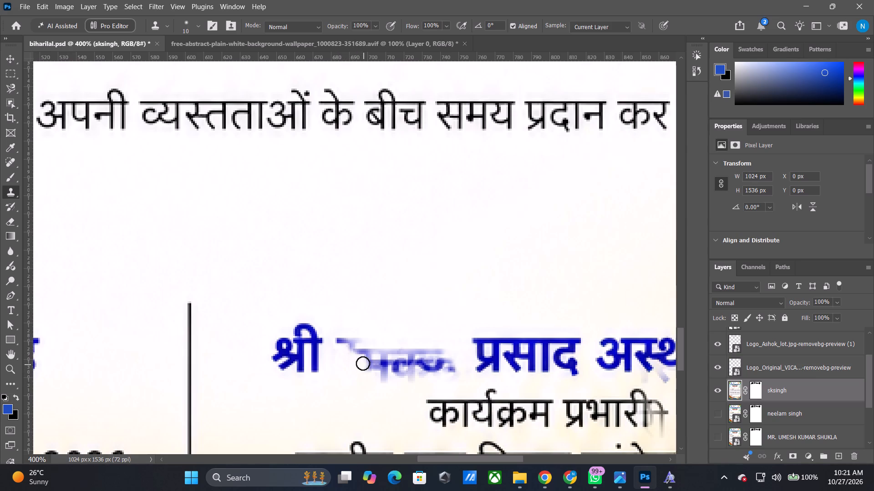
{"action": "left_click", "coordinate": [361, 362]}
{"action": "left_click", "coordinate": [361, 387], "text": "alt"}
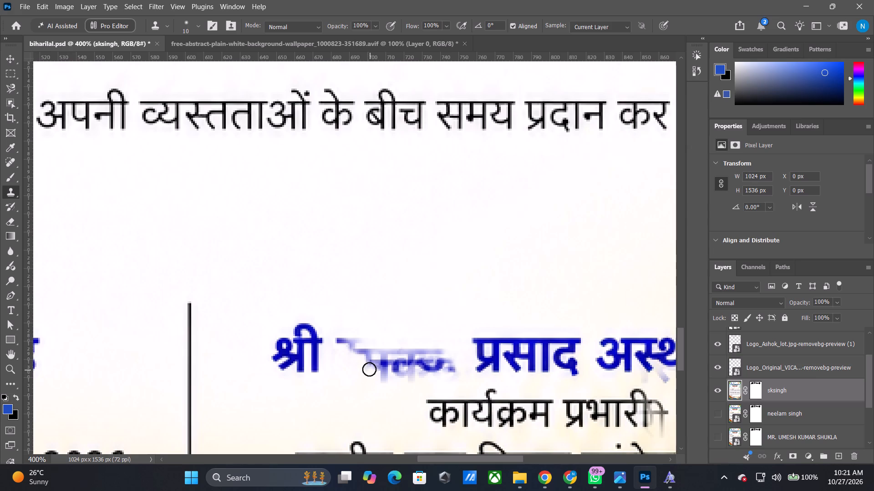
{"action": "left_click", "coordinate": [368, 368]}
{"action": "left_click", "coordinate": [363, 401], "text": "alt"}
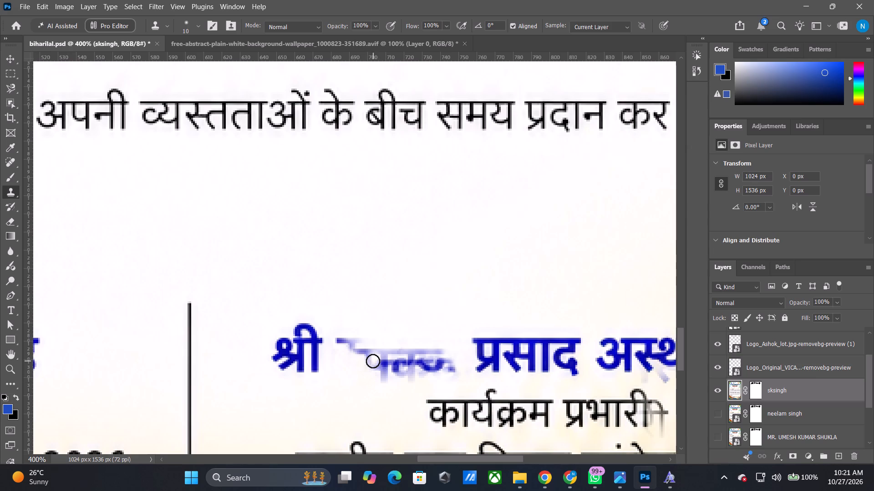
{"action": "left_click", "coordinate": [371, 366]}
{"action": "left_click", "coordinate": [371, 376], "text": "alt"}
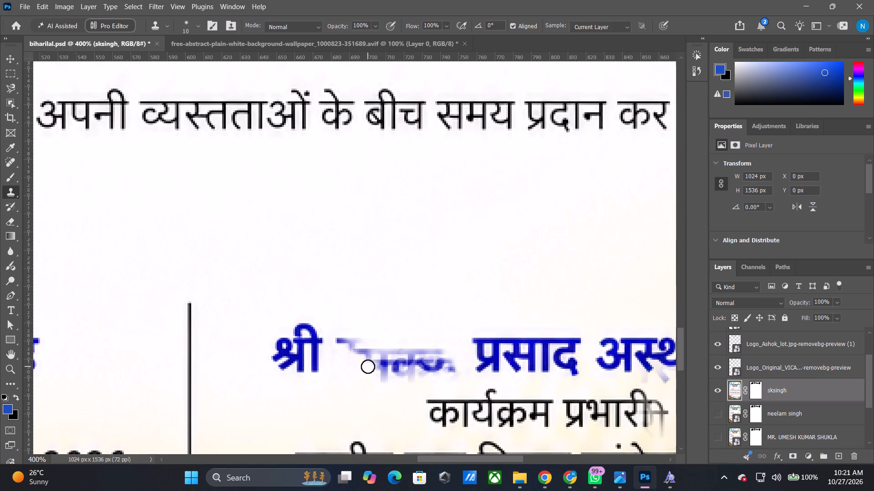
{"action": "left_click", "coordinate": [368, 366]}
Clone background from below the name over the lower vertical stem of that blurred letter, up to the darker strokes beside it.
{"action": "left_click", "coordinate": [366, 396], "text": "alt"}
{"action": "left_click", "coordinate": [382, 379]}
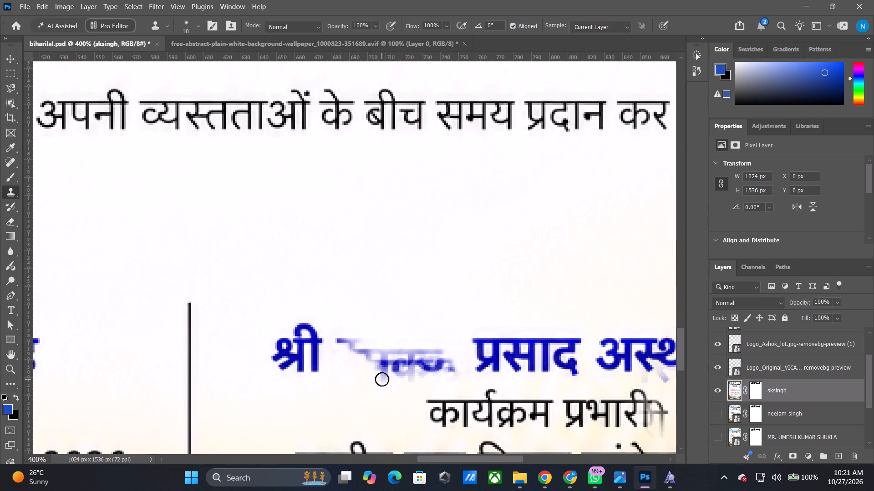
{"action": "left_click", "coordinate": [374, 402], "text": "alt"}
{"action": "left_click", "coordinate": [385, 376]}
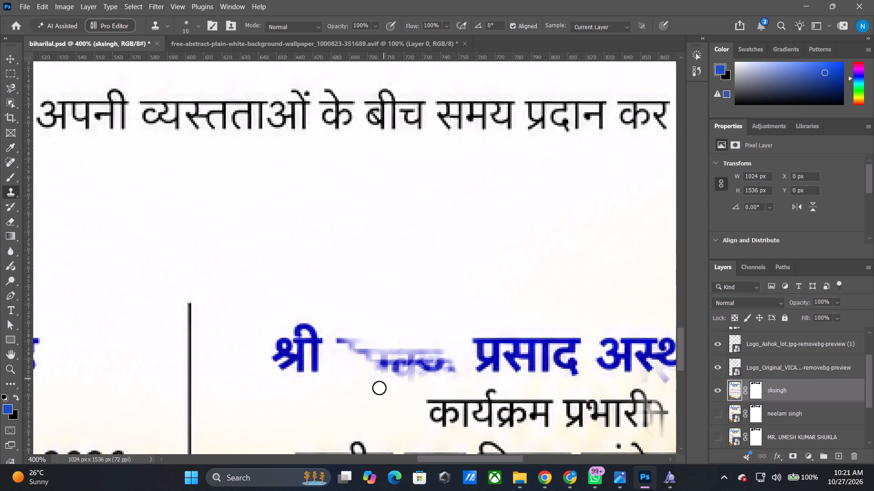
{"action": "left_click", "coordinate": [379, 399], "text": "alt"}
{"action": "left_click", "coordinate": [385, 370]}
{"action": "left_click", "coordinate": [378, 398], "text": "alt"}
{"action": "left_click", "coordinate": [408, 394], "text": "alt"}
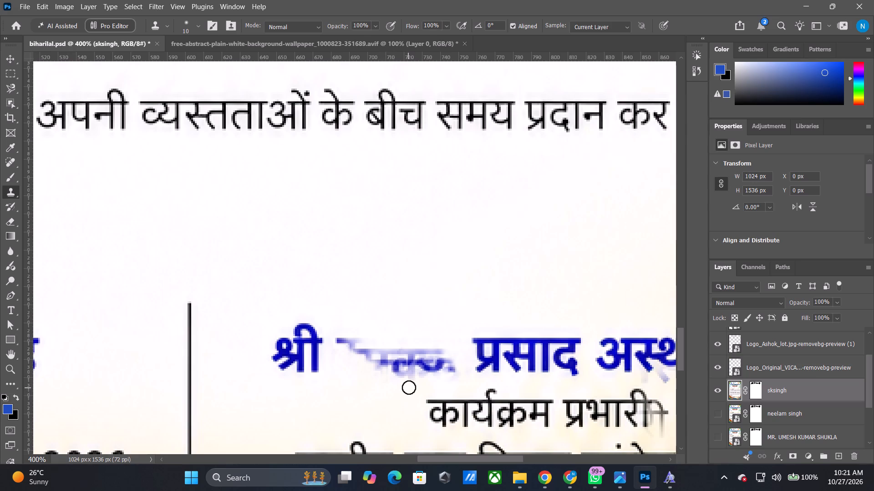
{"action": "left_click", "coordinate": [412, 380]}
{"action": "left_click", "coordinate": [399, 395], "text": "alt"}
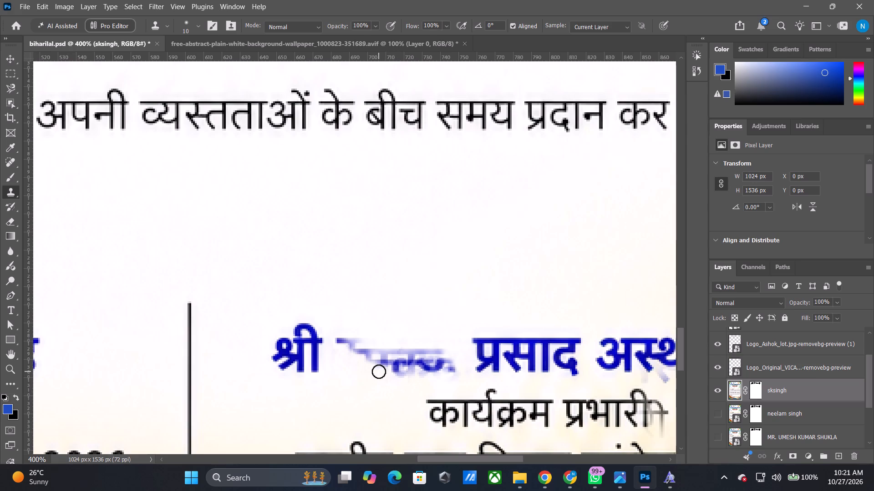
{"action": "left_click", "coordinate": [377, 370]}
{"action": "left_click", "coordinate": [389, 387], "text": "alt"}
{"action": "left_click", "coordinate": [386, 364]}
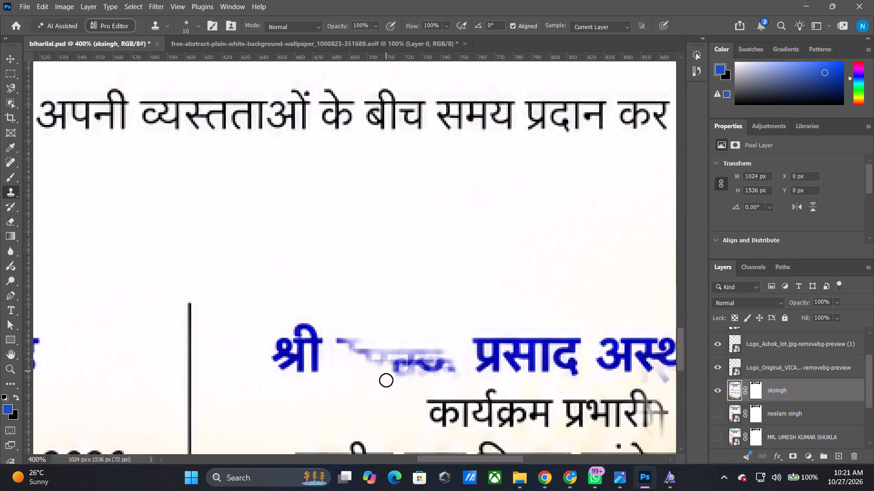
{"action": "left_click", "coordinate": [386, 387], "text": "alt"}
{"action": "left_click", "coordinate": [387, 375]}
Clone clean background from above the name over the start of the initial र's top line, just after श्री.
{"action": "left_click", "coordinate": [350, 320], "text": "alt"}
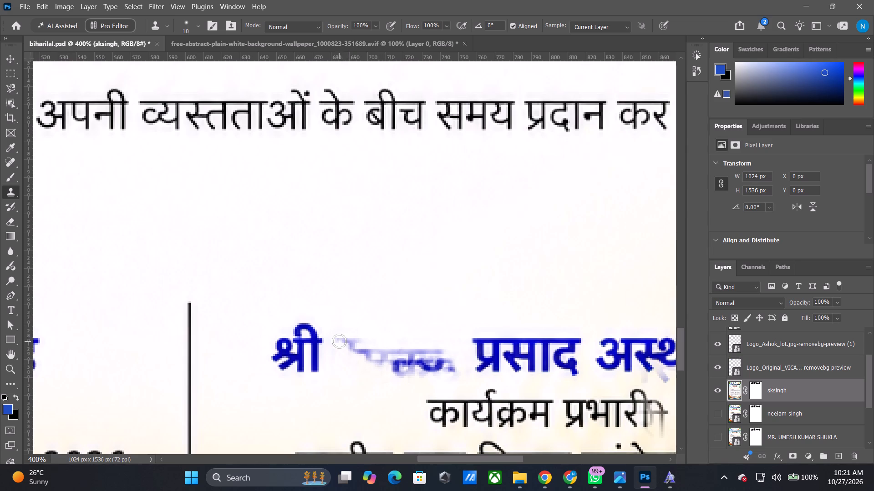
{"action": "left_click", "coordinate": [339, 341]}
{"action": "left_click", "coordinate": [342, 307], "text": "alt"}
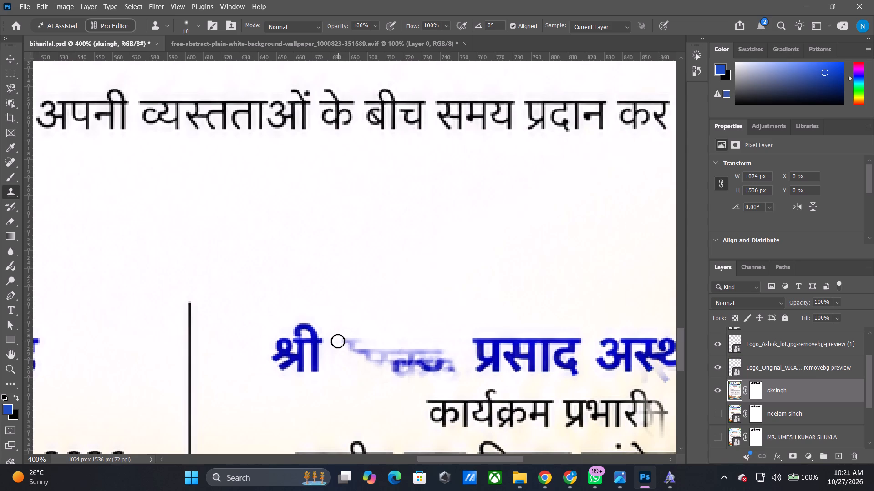
{"action": "left_click", "coordinate": [338, 341]}
{"action": "left_click", "coordinate": [341, 293], "text": "alt"}
{"action": "left_click", "coordinate": [347, 328]}
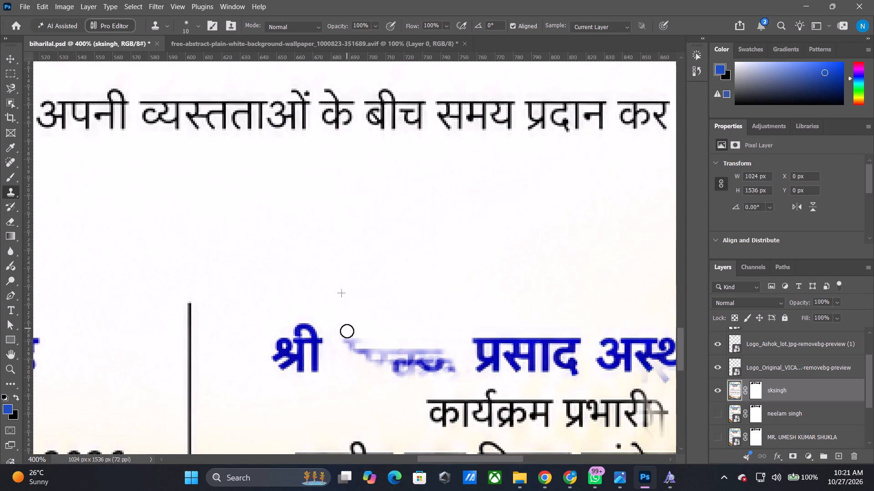
{"action": "left_click", "coordinate": [345, 340]}
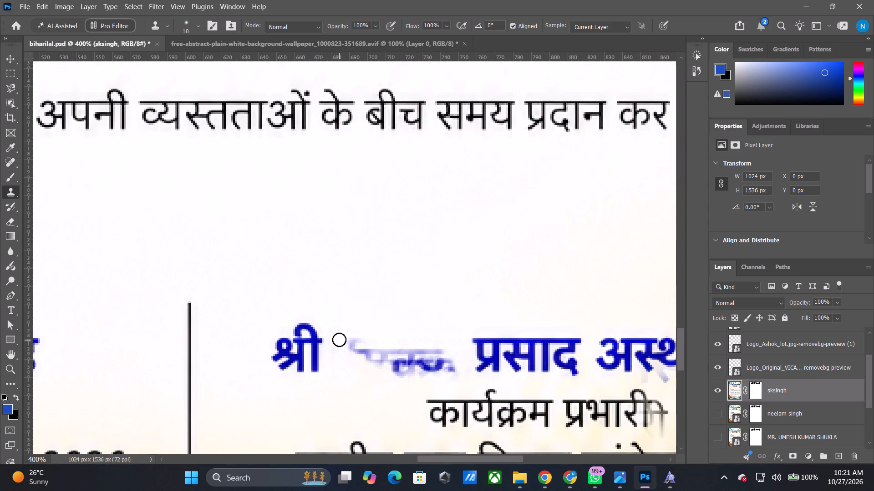
{"action": "left_click", "coordinate": [340, 341], "text": "alt"}
{"action": "left_click", "coordinate": [344, 341]}
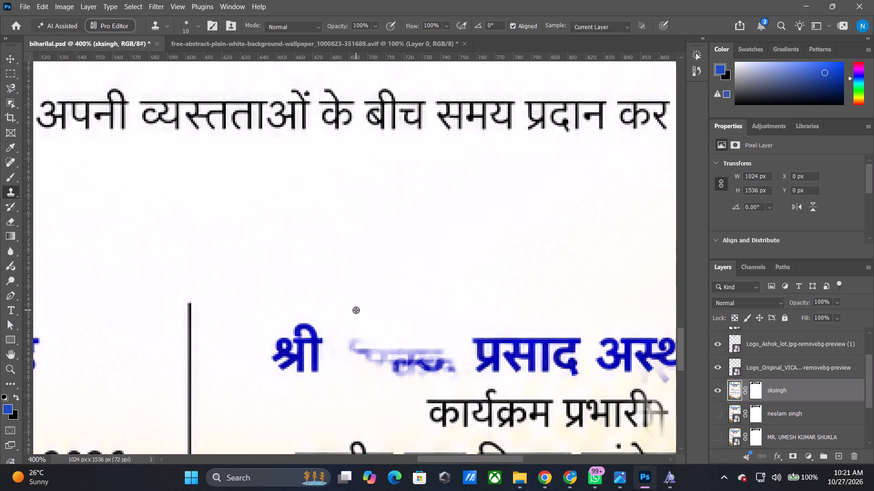
Clone background from above the name over the rest of the initial र's top line and its short diagonal remnant.
{"action": "left_click", "coordinate": [356, 310], "text": "alt"}
{"action": "left_click", "coordinate": [354, 340]}
{"action": "left_click", "coordinate": [369, 308], "text": "alt"}
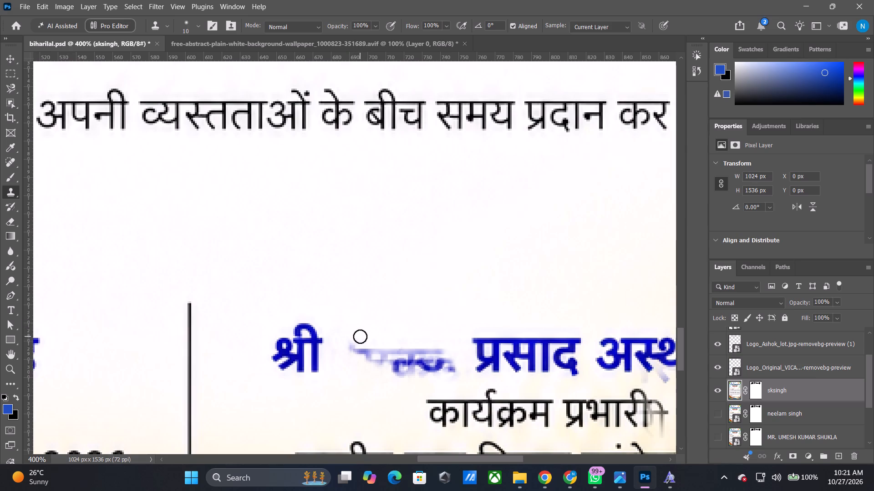
{"action": "left_click", "coordinate": [353, 343]}
{"action": "left_click", "coordinate": [351, 354]}
{"action": "left_click", "coordinate": [351, 349]}
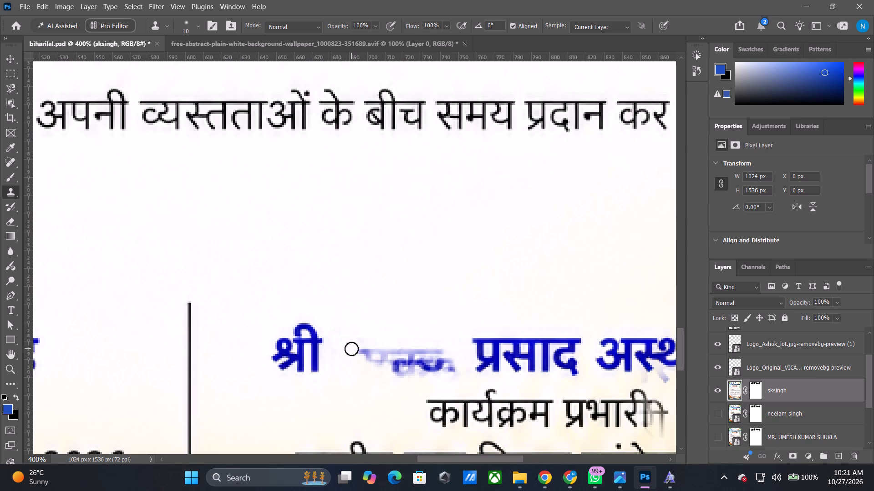
{"action": "double_click", "coordinate": [352, 349]}
{"action": "left_click", "coordinate": [355, 350]}
{"action": "left_click", "coordinate": [359, 350]}
{"action": "double_click", "coordinate": [362, 350]}
Brush cloned background across the upper half of the remaining blurred letters in the middle of the first name.
{"action": "left_click_drag", "start_coordinate": [370, 353], "coordinate": [371, 353]}
{"action": "left_click_drag", "start_coordinate": [371, 353], "coordinate": [383, 355]}
{"action": "left_click_drag", "start_coordinate": [369, 353], "coordinate": [393, 351]}
{"action": "left_click_drag", "start_coordinate": [370, 341], "coordinate": [382, 341]}
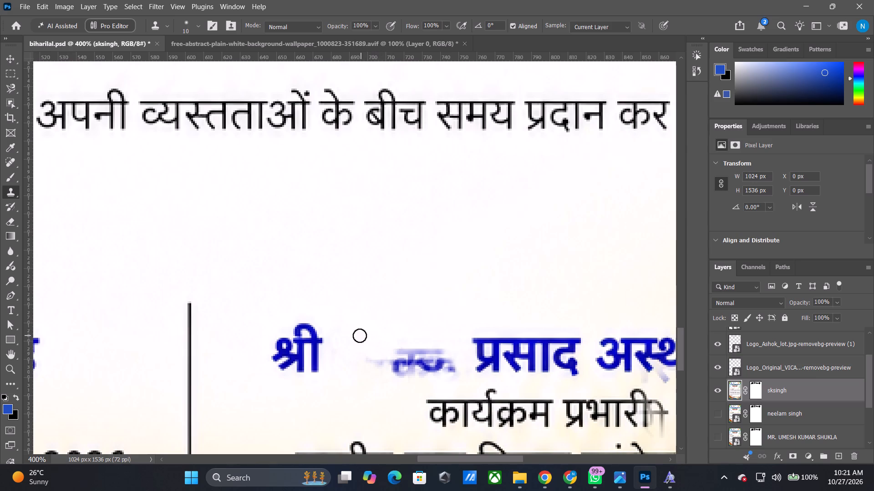
{"action": "left_click_drag", "start_coordinate": [359, 336], "coordinate": [390, 340]}
{"action": "left_click_drag", "start_coordinate": [391, 351], "coordinate": [415, 354]}
{"action": "left_click_drag", "start_coordinate": [382, 355], "coordinate": [418, 351]}
{"action": "left_click_drag", "start_coordinate": [401, 351], "coordinate": [435, 352]}
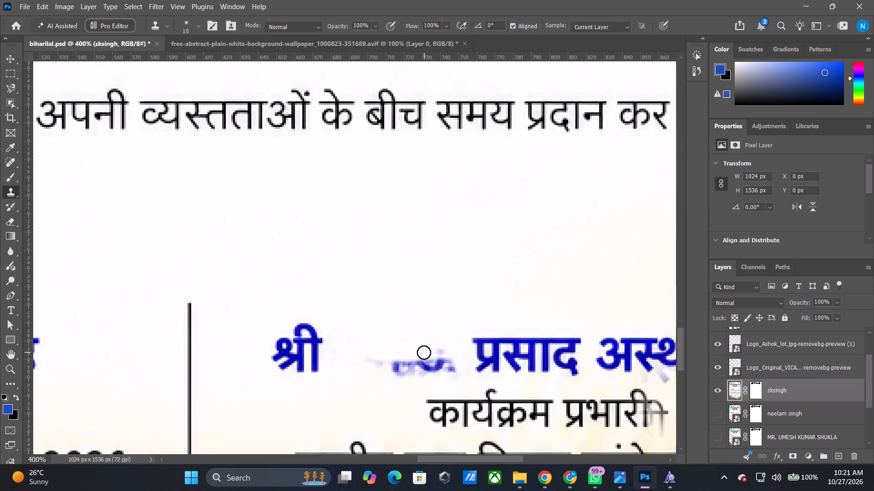
Brush cloned background over the remaining dark strokes of the first name, covering its end before प्रसाद and its lower middle part.
{"action": "left_click_drag", "start_coordinate": [424, 352], "coordinate": [444, 355]}
{"action": "left_click_drag", "start_coordinate": [432, 368], "coordinate": [446, 369]}
{"action": "left_click_drag", "start_coordinate": [444, 370], "coordinate": [453, 371]}
{"action": "left_click_drag", "start_coordinate": [366, 355], "coordinate": [393, 364]}
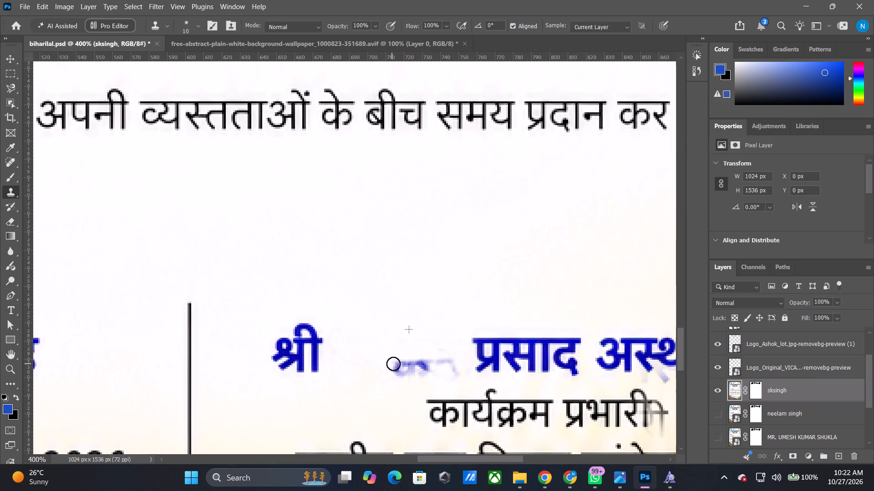
{"action": "left_click_drag", "start_coordinate": [393, 364], "coordinate": [400, 365]}
{"action": "left_click_drag", "start_coordinate": [384, 367], "coordinate": [423, 367]}
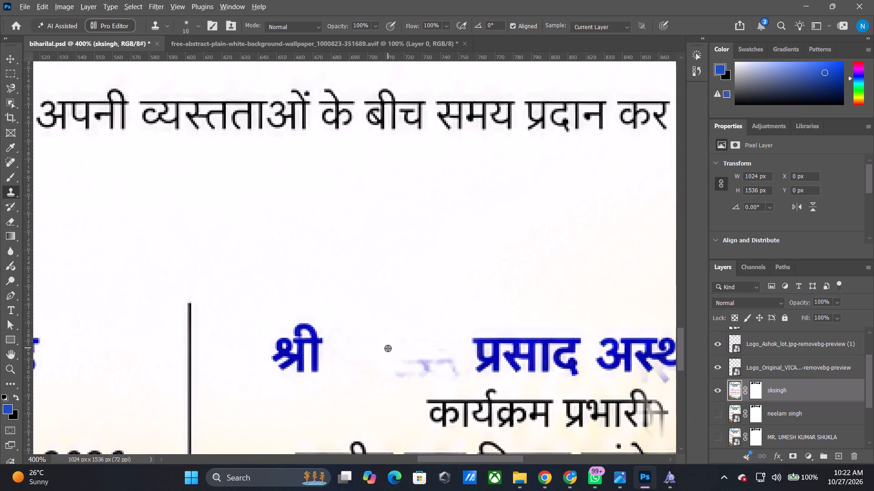
Clone clean background over the faint blue smudges left in the middle of the gap between श्री and प्रसाद.
{"action": "left_click", "coordinate": [388, 348], "text": "alt"}
{"action": "left_click_drag", "start_coordinate": [398, 339], "coordinate": [399, 360]}
{"action": "left_click_drag", "start_coordinate": [399, 364], "coordinate": [413, 362]}
{"action": "left_click", "coordinate": [417, 361]}
{"action": "left_click", "coordinate": [410, 361]}
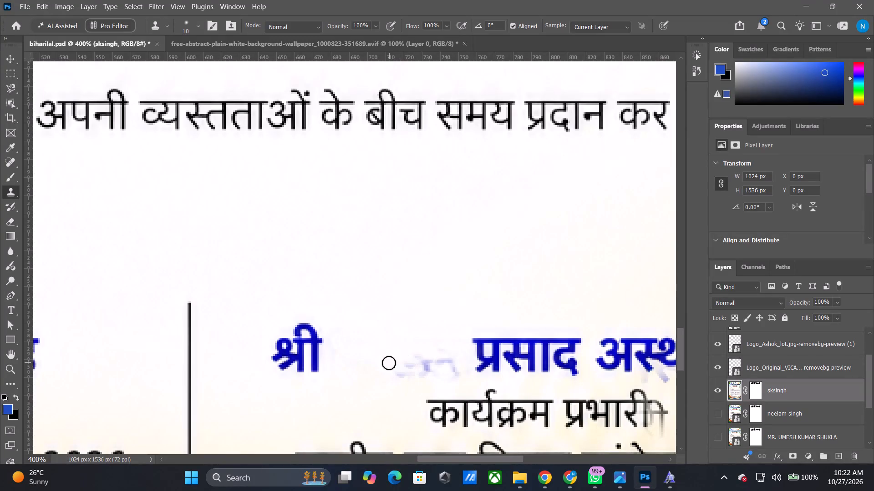
{"action": "left_click_drag", "start_coordinate": [389, 366], "coordinate": [407, 367]}
{"action": "left_click_drag", "start_coordinate": [391, 376], "coordinate": [413, 373]}
{"action": "left_click_drag", "start_coordinate": [396, 375], "coordinate": [411, 369]}
{"action": "left_click_drag", "start_coordinate": [400, 364], "coordinate": [421, 363]}
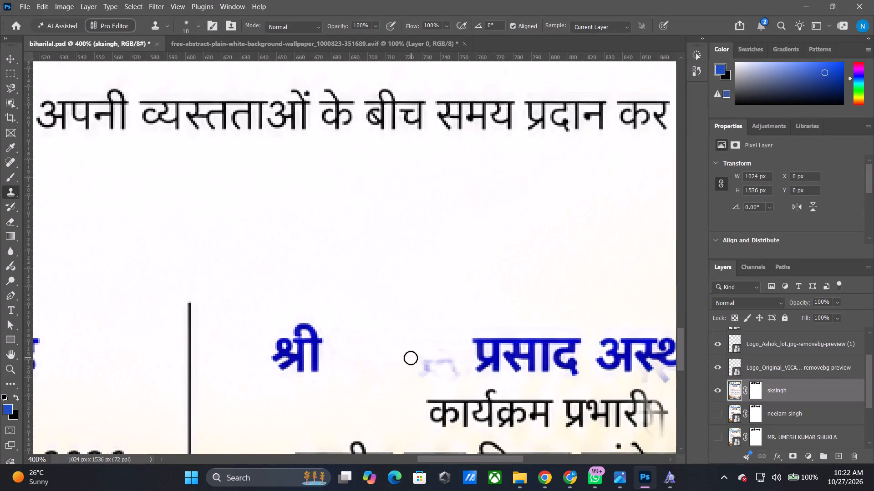
{"action": "left_click_drag", "start_coordinate": [411, 358], "coordinate": [424, 356]}
{"action": "left_click_drag", "start_coordinate": [412, 368], "coordinate": [444, 362]}
{"action": "left_click", "coordinate": [414, 358], "text": "alt"}
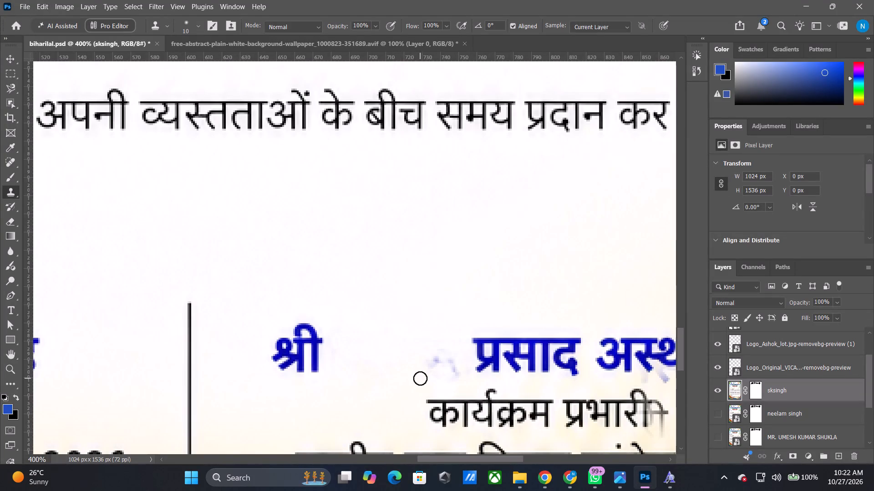
{"action": "left_click", "coordinate": [420, 378]}
{"action": "left_click_drag", "start_coordinate": [425, 372], "coordinate": [429, 366]}
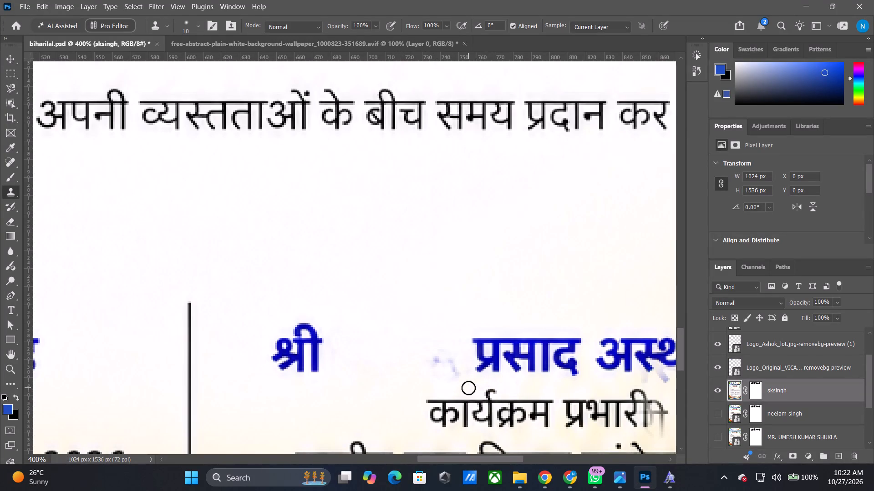
Clone background sampled below and beside the gap over the last faint specks just before प्रसाद.
{"action": "left_click", "coordinate": [467, 387], "text": "alt"}
{"action": "left_click", "coordinate": [461, 378]}
{"action": "left_click", "coordinate": [454, 374]}
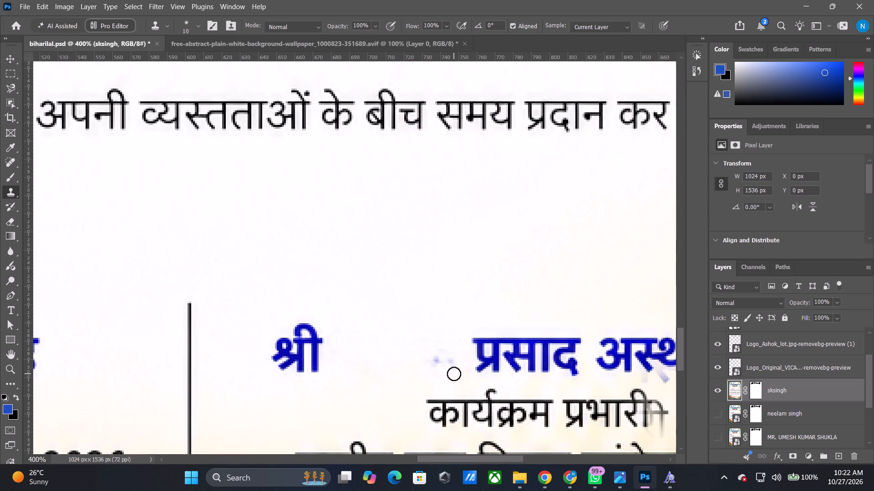
{"action": "left_click", "coordinate": [450, 365]}
{"action": "left_click_drag", "start_coordinate": [451, 370], "coordinate": [443, 364]}
{"action": "left_click_drag", "start_coordinate": [444, 362], "coordinate": [413, 354]}
{"action": "left_click", "coordinate": [467, 383], "text": "alt"}
{"action": "left_click", "coordinate": [436, 368]}
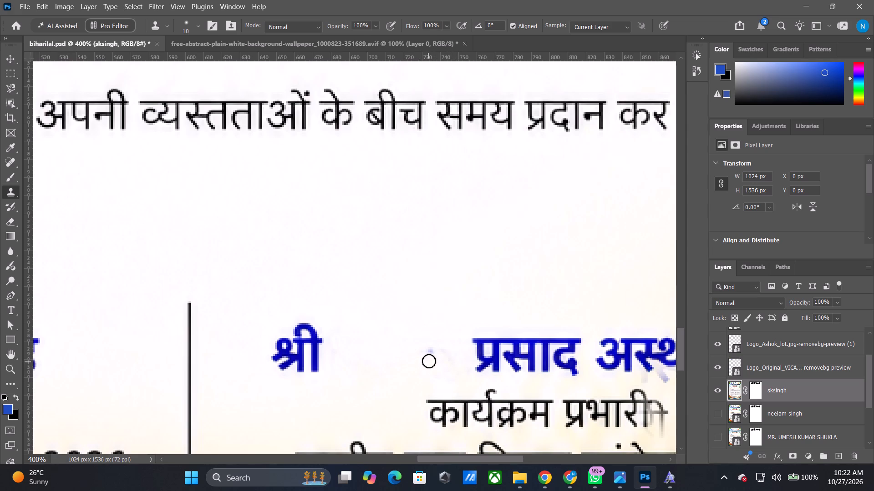
{"action": "left_click", "coordinate": [447, 373], "text": "alt"}
{"action": "left_click", "coordinate": [431, 349]}
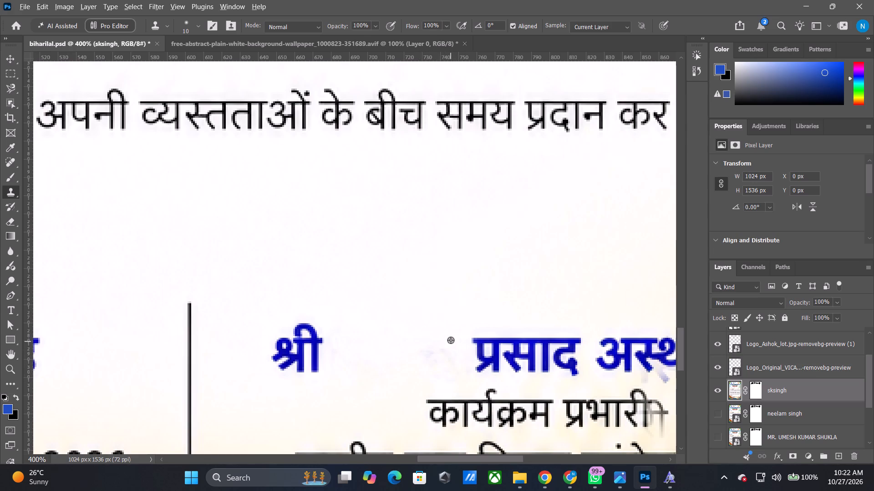
Clone nearby clean background over the last faint smudges in the gap just before प्रसाद.
{"action": "left_click", "coordinate": [451, 340], "text": "alt"}
{"action": "left_click", "coordinate": [428, 356]}
{"action": "left_click", "coordinate": [417, 354]}
{"action": "left_click_drag", "start_coordinate": [427, 346], "coordinate": [419, 353]}
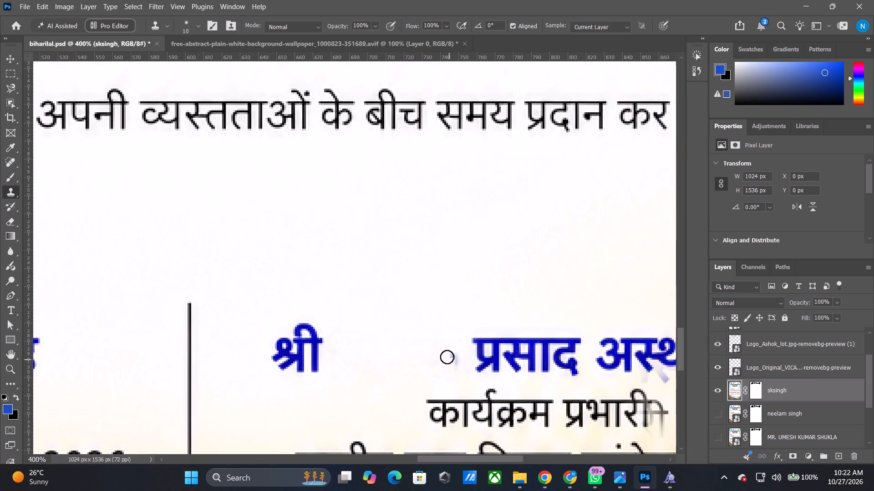
{"action": "left_click", "coordinate": [432, 326], "text": "alt"}
{"action": "left_click", "coordinate": [442, 353]}
{"action": "left_click", "coordinate": [442, 336], "text": "alt"}
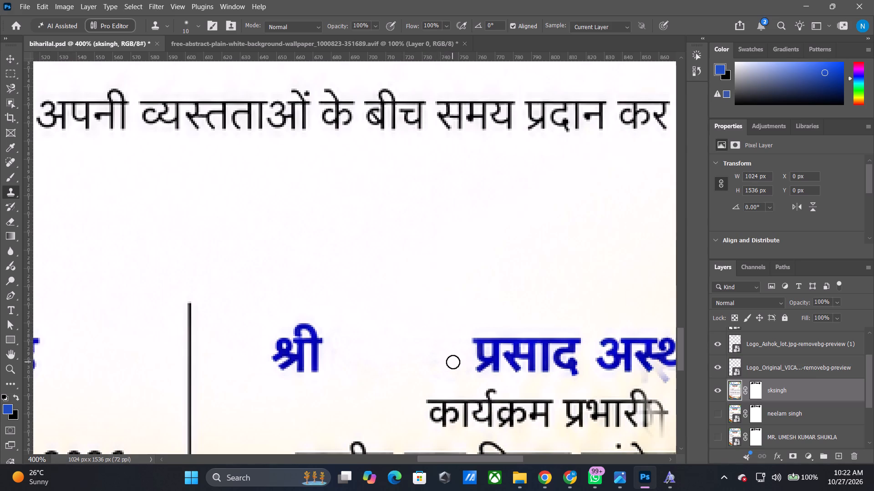
{"action": "left_click", "coordinate": [453, 362]}
Clone clean background over the blue smudges just below the middle of the programme in-charge's surname.
{"action": "scroll", "coordinate": [453, 320], "scroll_direction": "down", "scroll_amount": 1, "text": "alt+shift"}
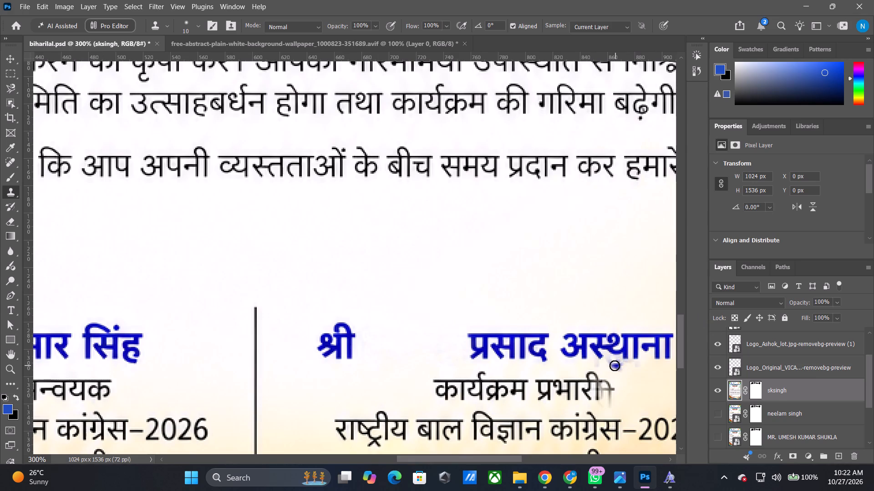
{"action": "left_click", "coordinate": [627, 381], "text": "alt"}
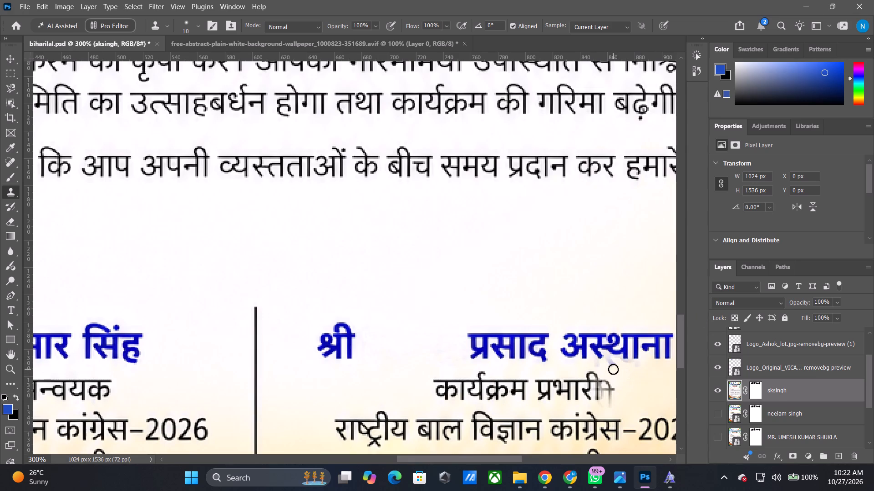
{"action": "left_click", "coordinate": [620, 371]}
{"action": "left_click", "coordinate": [612, 362]}
{"action": "left_click", "coordinate": [615, 367]}
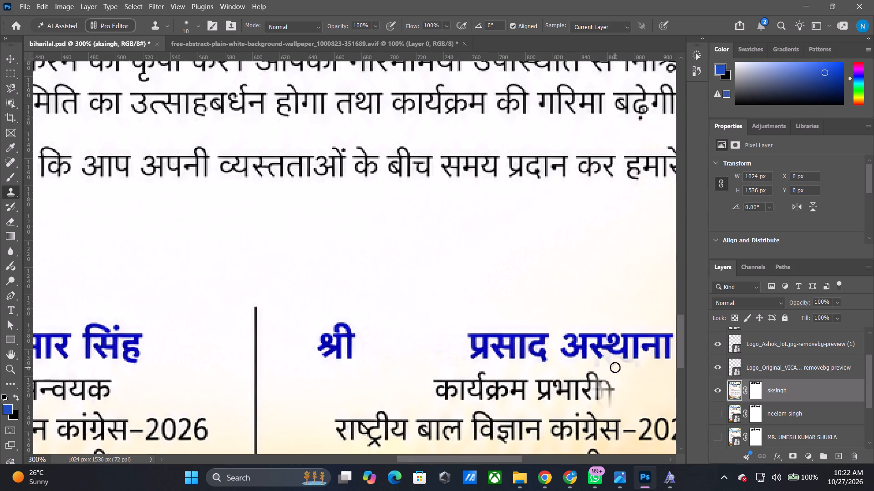
{"action": "left_click", "coordinate": [610, 361]}
Clone clean background over the outer part of the stray grey strokes after प्रभारी, covering the crossbar, descending line and loop.
{"action": "scroll", "coordinate": [595, 368], "scroll_direction": "up", "scroll_amount": 2, "text": "alt+shift"}
{"action": "scroll", "coordinate": [608, 371], "scroll_direction": "down", "scroll_amount": 2, "text": "alt+shift"}
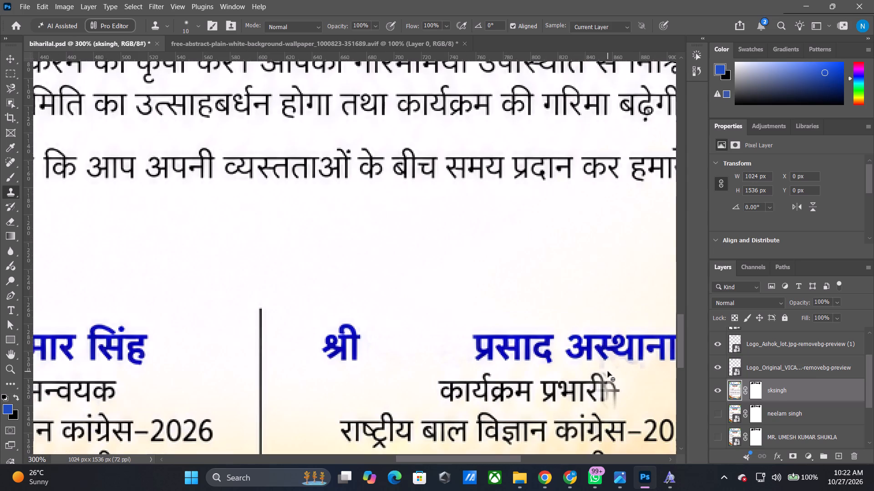
{"action": "key", "text": "space"}
{"action": "key", "text": "space"}
{"action": "key", "text": "space"}
{"action": "key", "text": "space"}
{"action": "key", "text": "space"}
{"action": "key", "text": "space"}
{"action": "key", "text": "space"}
{"action": "key", "text": "space"}
{"action": "key", "text": "space"}
{"action": "left_click_drag", "start_coordinate": [620, 380], "coordinate": [494, 346]}
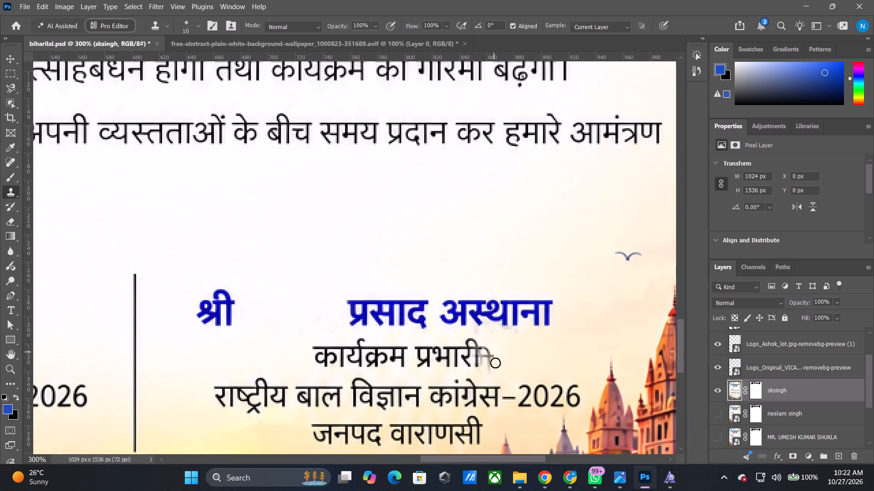
{"action": "scroll", "coordinate": [498, 371], "scroll_direction": "up", "scroll_amount": 4, "text": "alt+shift"}
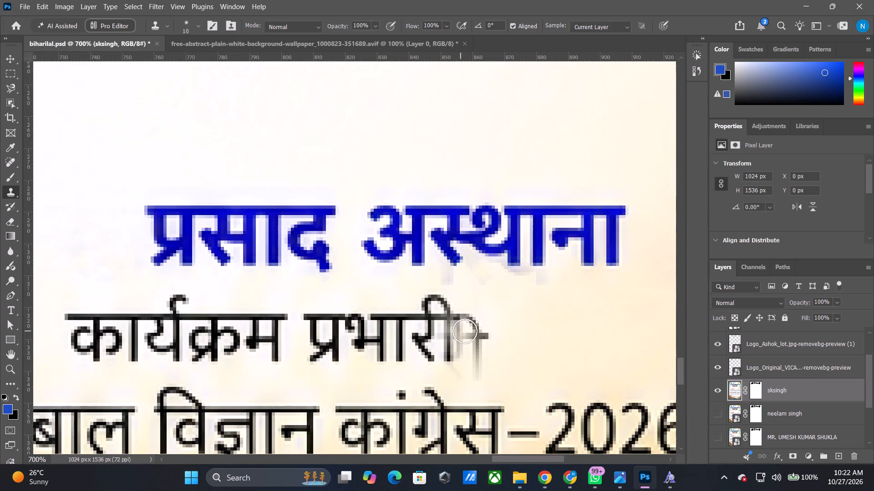
{"action": "left_click", "coordinate": [499, 317], "text": "alt"}
{"action": "left_click", "coordinate": [491, 333]}
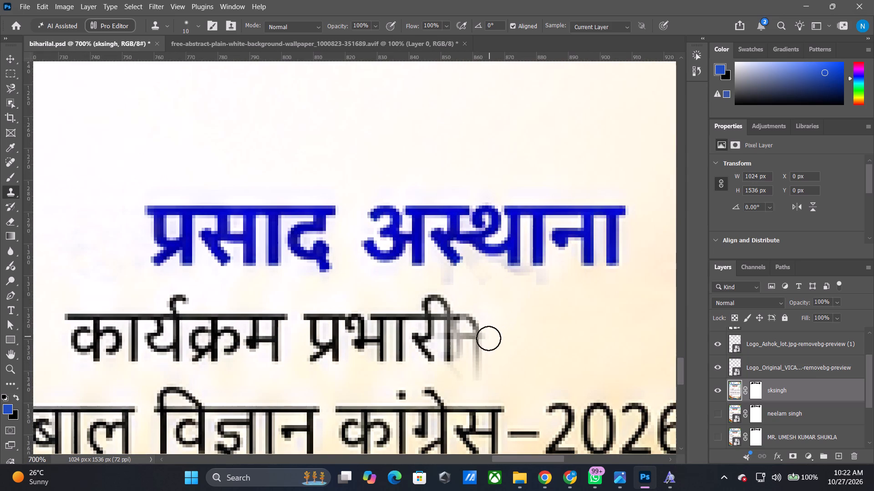
{"action": "left_click", "coordinate": [485, 343]}
{"action": "left_click", "coordinate": [484, 358]}
{"action": "left_click", "coordinate": [483, 370]}
{"action": "left_click", "coordinate": [482, 370]}
{"action": "left_click", "coordinate": [476, 360]}
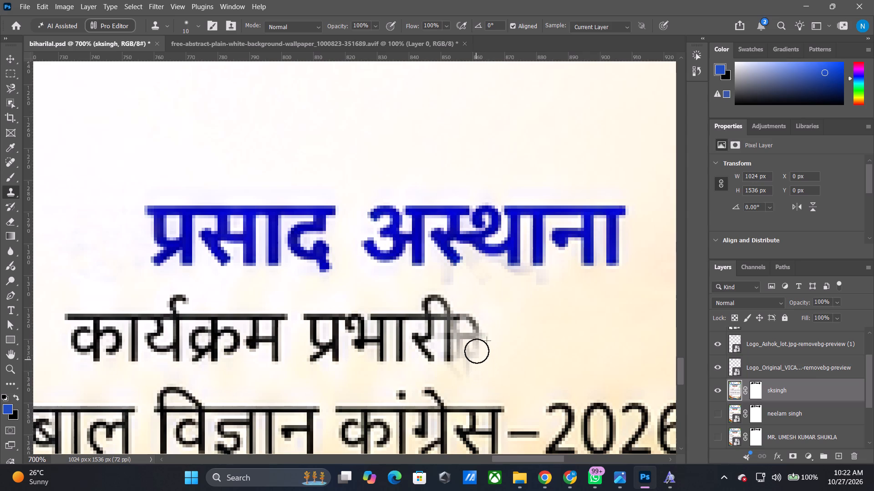
{"action": "left_click", "coordinate": [477, 346]}
{"action": "left_click", "coordinate": [477, 340]}
{"action": "left_click", "coordinate": [478, 332]}
{"action": "left_click", "coordinate": [476, 325]}
{"action": "left_click", "coordinate": [472, 321]}
{"action": "double_click", "coordinate": [470, 318]}
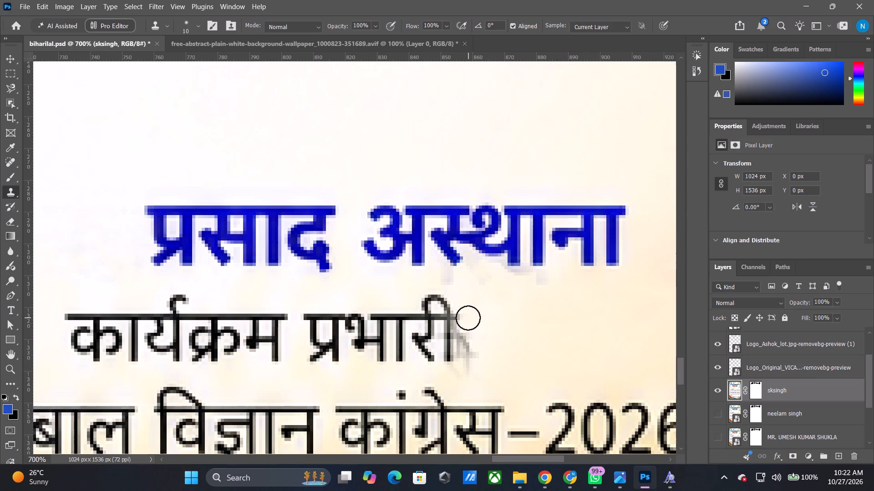
Clone background down along the outer edge of the last letter of प्रभारी, covering the remaining grey smudges beside and below it.
{"action": "left_click", "coordinate": [467, 318]}
{"action": "double_click", "coordinate": [467, 322]}
{"action": "left_click", "coordinate": [468, 326]}
{"action": "left_click", "coordinate": [468, 329]}
{"action": "left_click_drag", "start_coordinate": [467, 333], "coordinate": [467, 339]}
{"action": "left_click", "coordinate": [467, 343]}
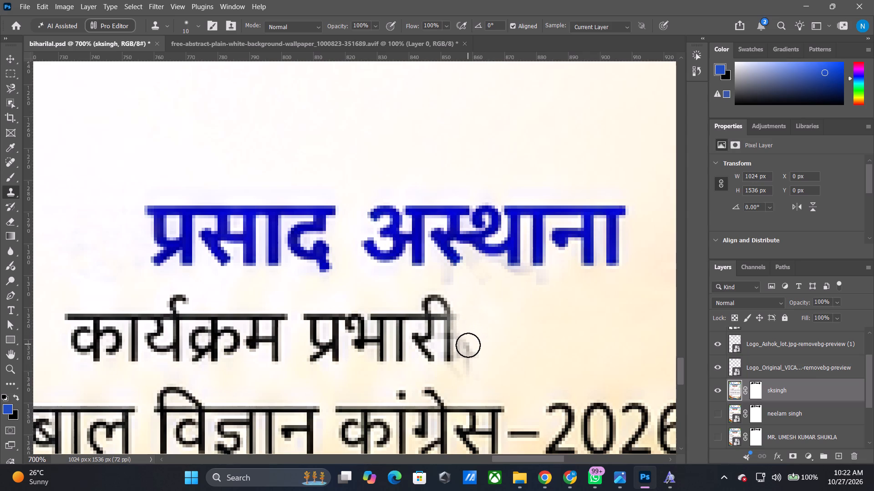
{"action": "left_click_drag", "start_coordinate": [468, 345], "coordinate": [469, 349]}
{"action": "double_click", "coordinate": [470, 355]}
{"action": "left_click_drag", "start_coordinate": [470, 359], "coordinate": [470, 365]}
{"action": "left_click", "coordinate": [470, 366]}
{"action": "left_click", "coordinate": [470, 367]}
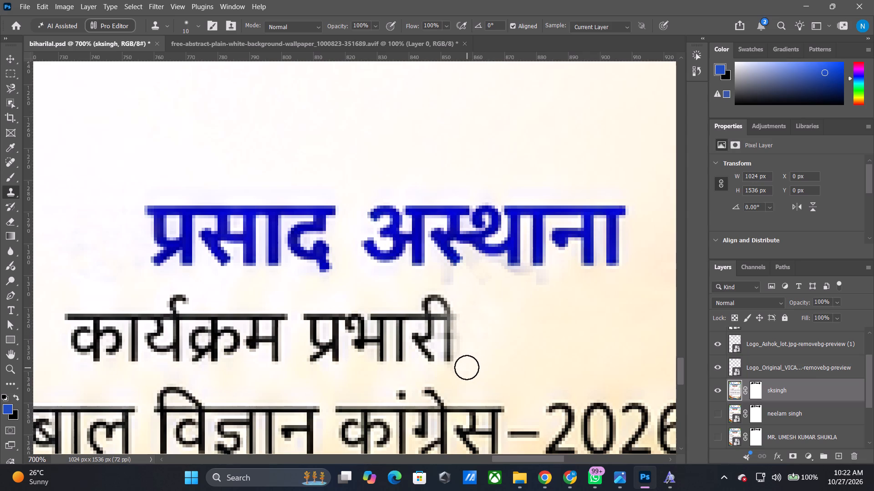
{"action": "left_click", "coordinate": [467, 364]}
{"action": "left_click", "coordinate": [466, 349]}
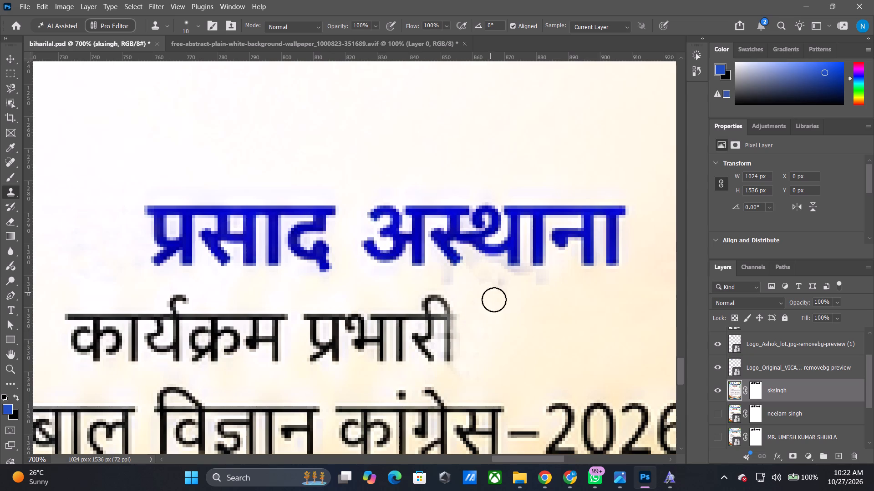
Clone freshly sampled background over the faint spots left in the strip beneath the middle of the surname.
{"action": "left_click", "coordinate": [497, 303], "text": "alt"}
{"action": "left_click", "coordinate": [484, 272]}
{"action": "left_click", "coordinate": [489, 294], "text": "alt"}
{"action": "left_click", "coordinate": [478, 266]}
{"action": "left_click", "coordinate": [477, 287], "text": "alt"}
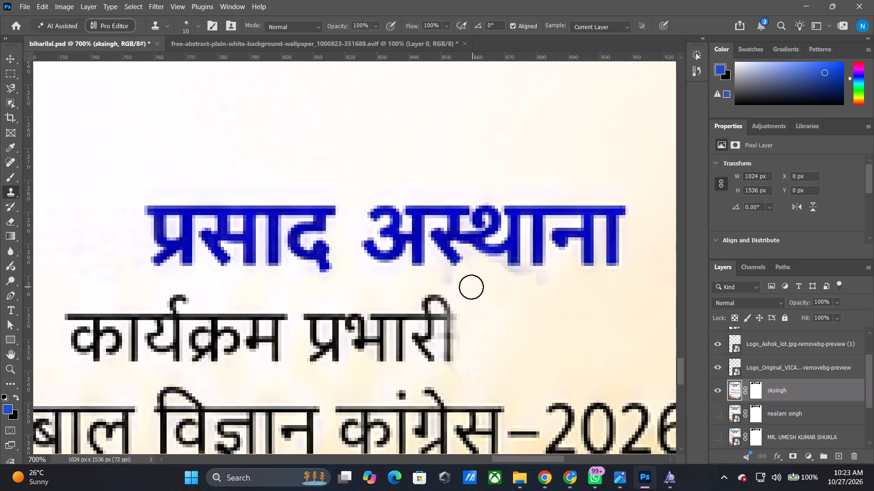
{"action": "left_click", "coordinate": [450, 277]}
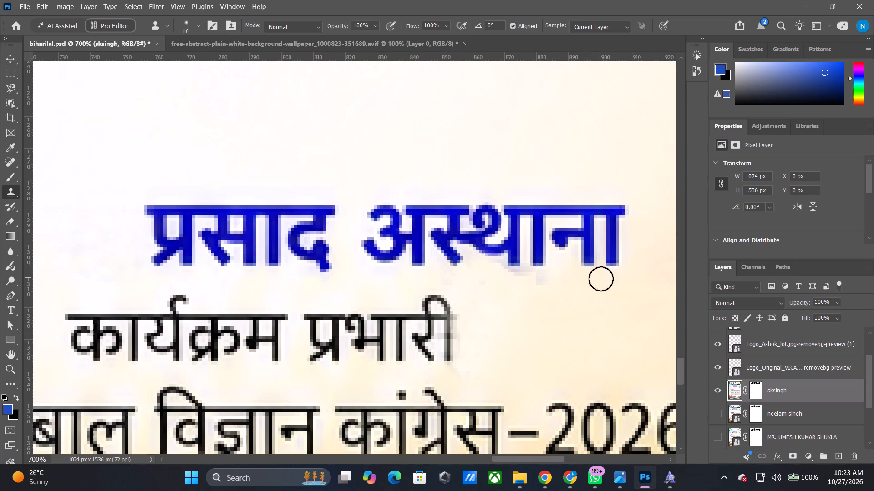
{"action": "left_click", "coordinate": [575, 297], "text": "alt"}
{"action": "left_click", "coordinate": [546, 282]}
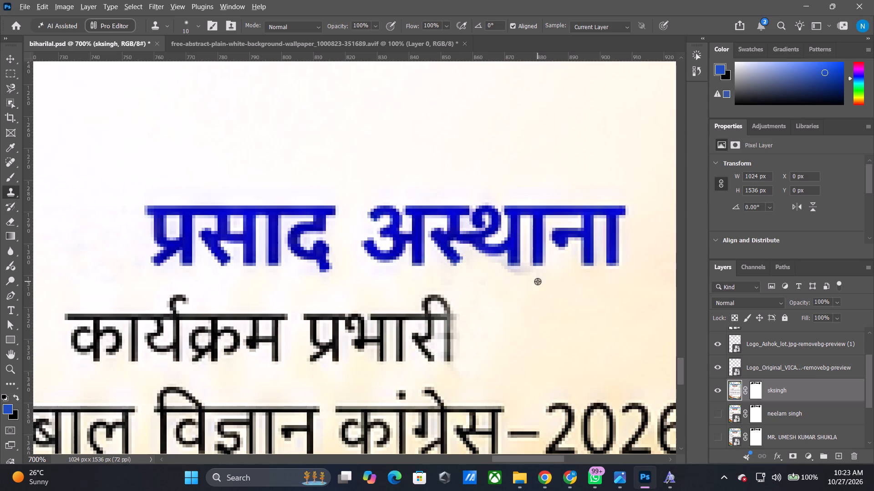
{"action": "left_click", "coordinate": [525, 277]}
{"action": "left_click", "coordinate": [516, 280]}
Examine the cleaned name and title lines of the programme in-charge block at close and wider zoom.
{"action": "scroll", "coordinate": [506, 331], "scroll_direction": "down", "scroll_amount": 3, "text": "alt+shift"}
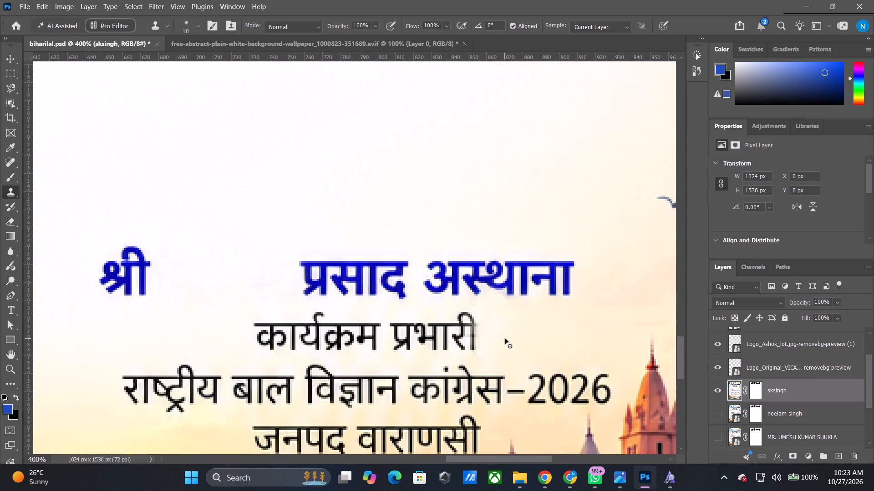
{"action": "scroll", "coordinate": [505, 338], "scroll_direction": "down", "scroll_amount": 2, "text": "alt+shift"}
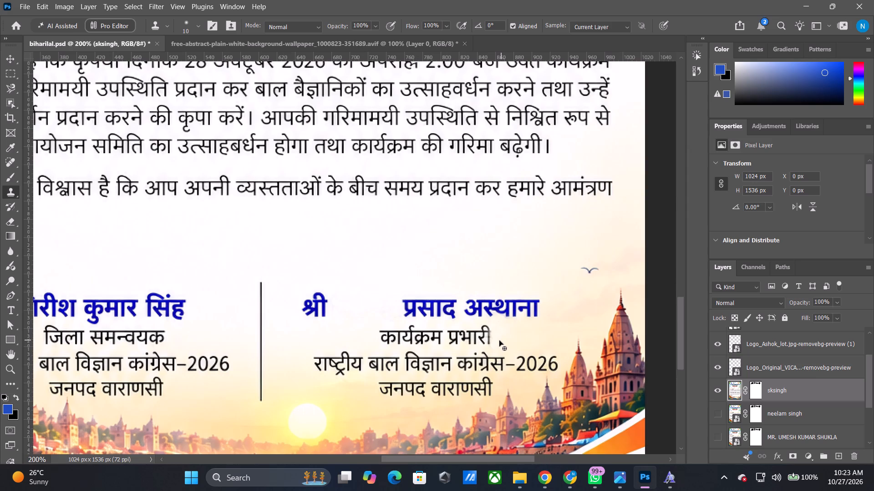
{"action": "scroll", "coordinate": [497, 342], "scroll_direction": "up", "scroll_amount": 3, "text": "alt+shift"}
{"action": "scroll", "coordinate": [497, 342], "scroll_direction": "down", "scroll_amount": 1, "text": "alt+shift"}
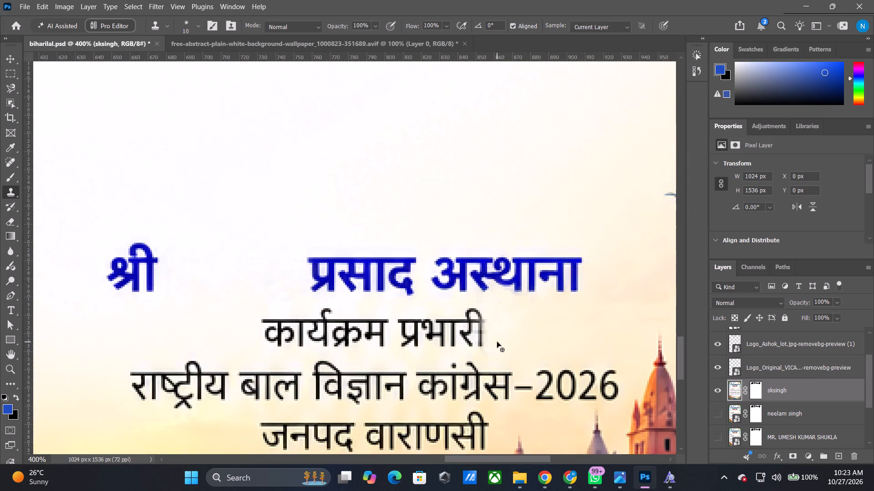
{"action": "scroll", "coordinate": [497, 342], "scroll_direction": "down", "scroll_amount": 2, "text": "alt+shift"}
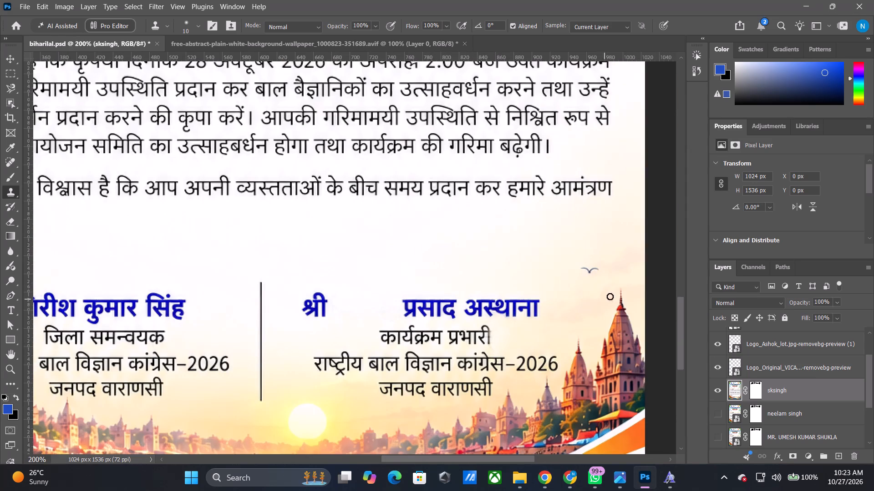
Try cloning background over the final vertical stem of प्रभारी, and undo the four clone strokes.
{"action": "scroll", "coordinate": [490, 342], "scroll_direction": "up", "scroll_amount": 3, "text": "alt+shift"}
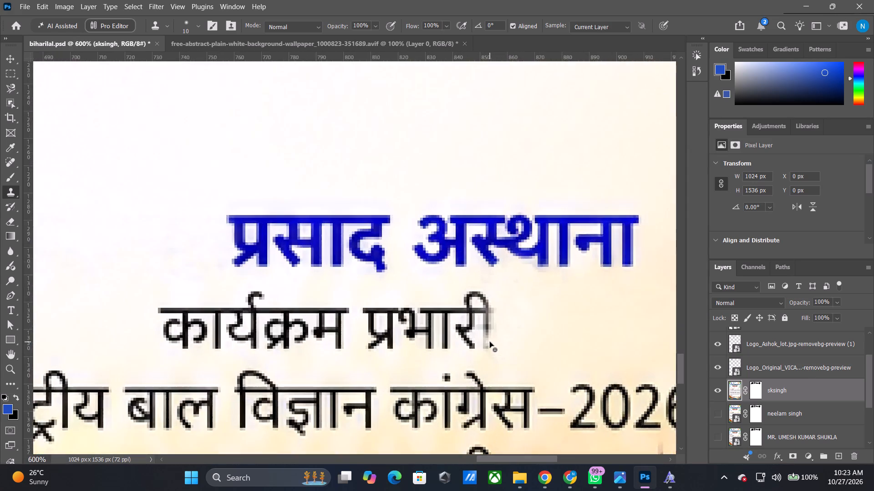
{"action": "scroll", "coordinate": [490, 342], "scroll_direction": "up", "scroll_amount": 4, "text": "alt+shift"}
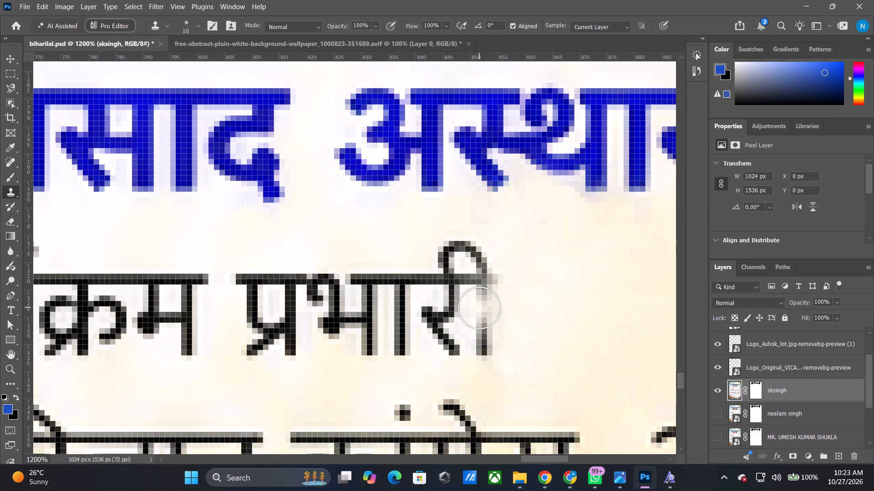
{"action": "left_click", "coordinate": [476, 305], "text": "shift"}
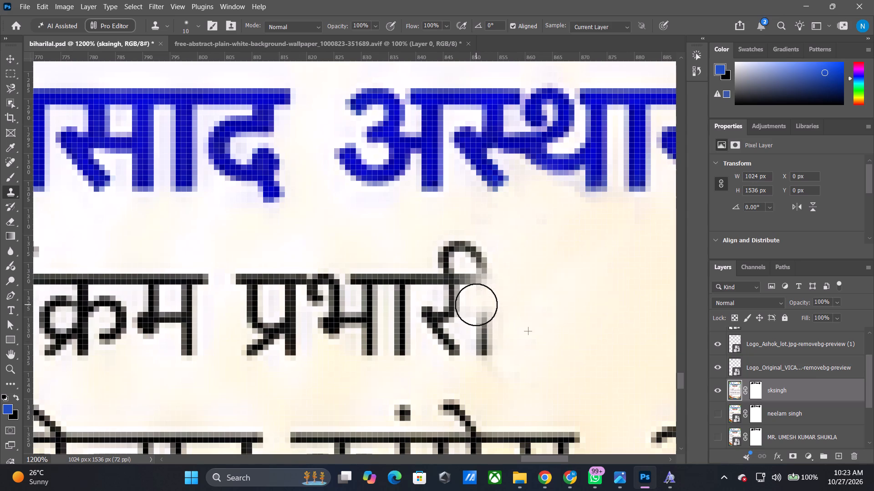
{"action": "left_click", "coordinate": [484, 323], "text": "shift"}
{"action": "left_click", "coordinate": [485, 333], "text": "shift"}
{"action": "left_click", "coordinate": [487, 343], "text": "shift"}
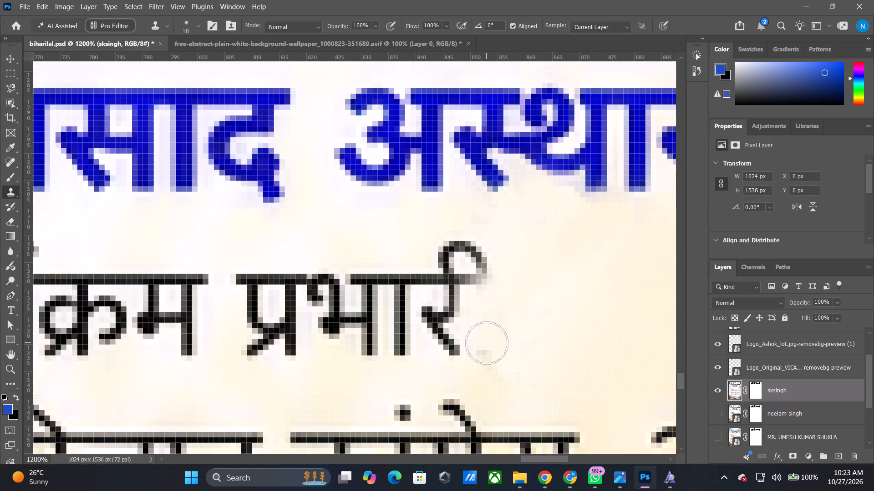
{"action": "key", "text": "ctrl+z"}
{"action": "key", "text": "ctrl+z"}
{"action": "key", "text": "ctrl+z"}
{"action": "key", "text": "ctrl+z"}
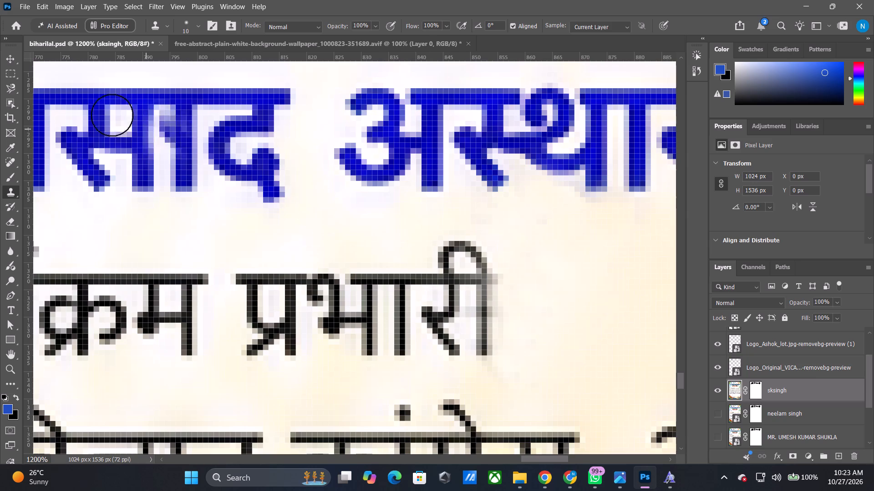
Paste the corrected first name as a new text layer in the cleared gap between श्री and प्रसाद.
{"action": "left_click", "coordinate": [9, 62]}
{"action": "scroll", "coordinate": [342, 293], "scroll_direction": "down", "scroll_amount": 2, "text": "alt+shift"}
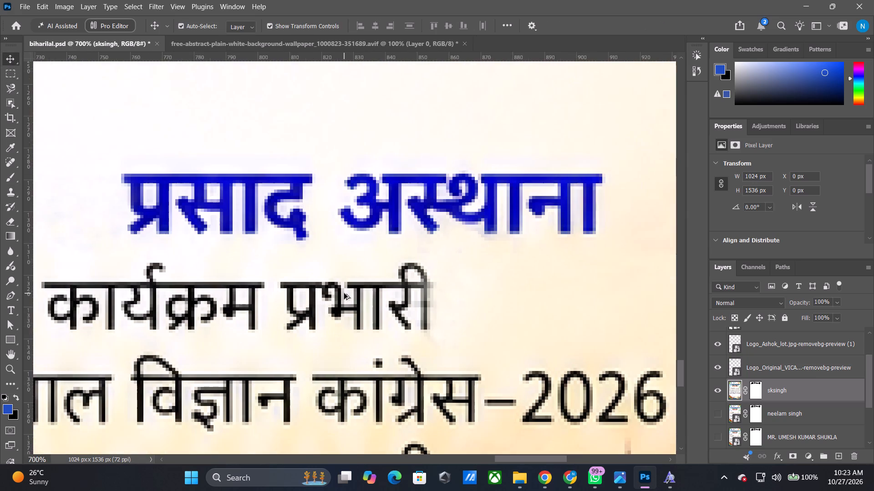
{"action": "scroll", "coordinate": [344, 293], "scroll_direction": "down", "scroll_amount": 5, "text": "alt+shift"}
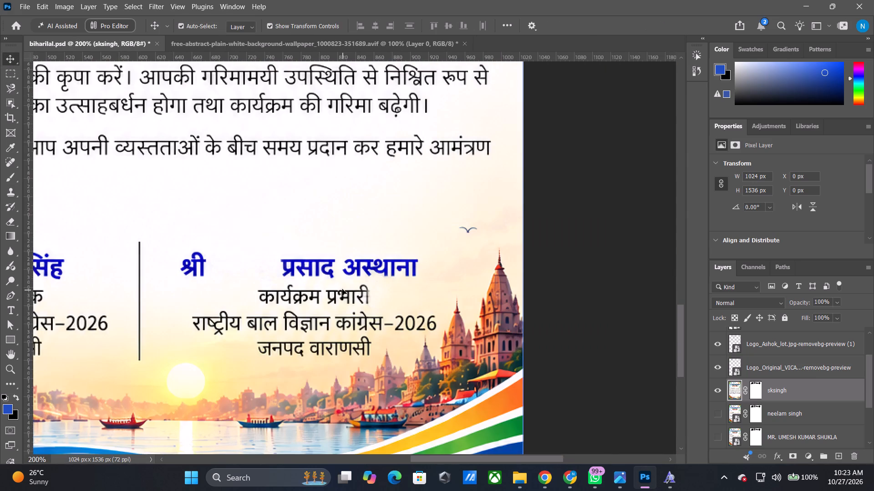
{"action": "left_click", "coordinate": [11, 308]}
{"action": "left_click", "coordinate": [239, 267]}
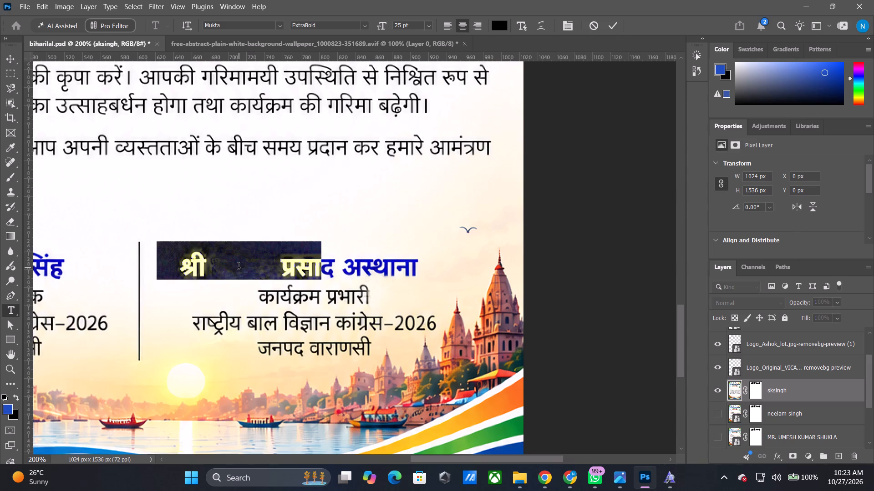
{"action": "key", "text": "BackSpace"}
{"action": "key", "text": "ctrl+v"}
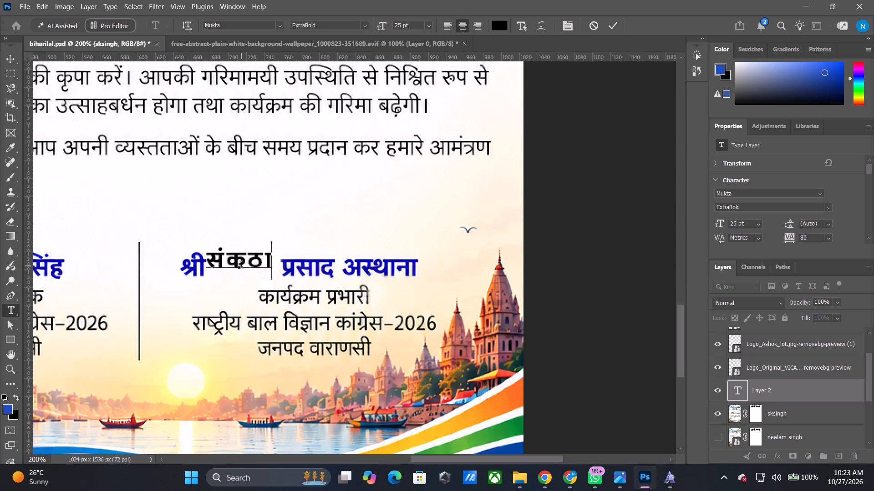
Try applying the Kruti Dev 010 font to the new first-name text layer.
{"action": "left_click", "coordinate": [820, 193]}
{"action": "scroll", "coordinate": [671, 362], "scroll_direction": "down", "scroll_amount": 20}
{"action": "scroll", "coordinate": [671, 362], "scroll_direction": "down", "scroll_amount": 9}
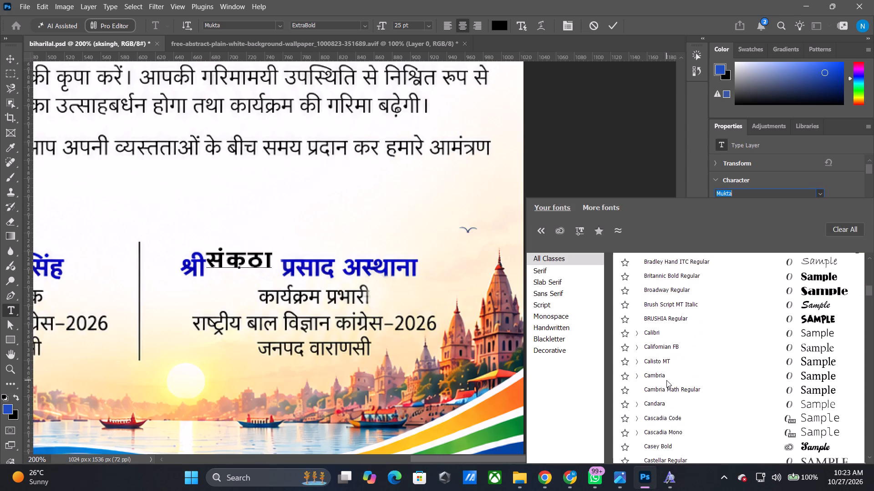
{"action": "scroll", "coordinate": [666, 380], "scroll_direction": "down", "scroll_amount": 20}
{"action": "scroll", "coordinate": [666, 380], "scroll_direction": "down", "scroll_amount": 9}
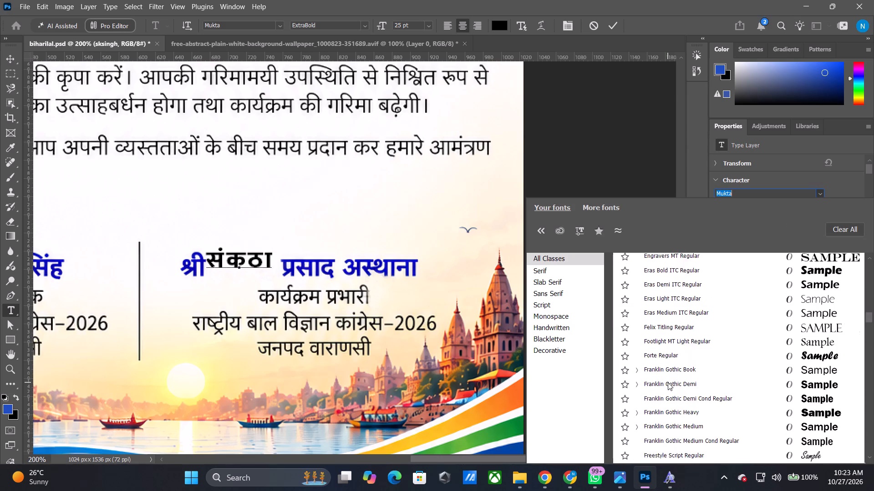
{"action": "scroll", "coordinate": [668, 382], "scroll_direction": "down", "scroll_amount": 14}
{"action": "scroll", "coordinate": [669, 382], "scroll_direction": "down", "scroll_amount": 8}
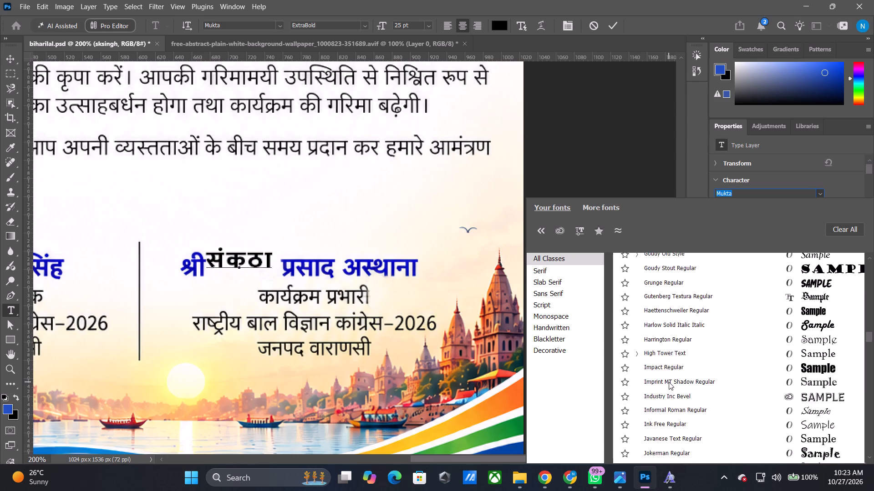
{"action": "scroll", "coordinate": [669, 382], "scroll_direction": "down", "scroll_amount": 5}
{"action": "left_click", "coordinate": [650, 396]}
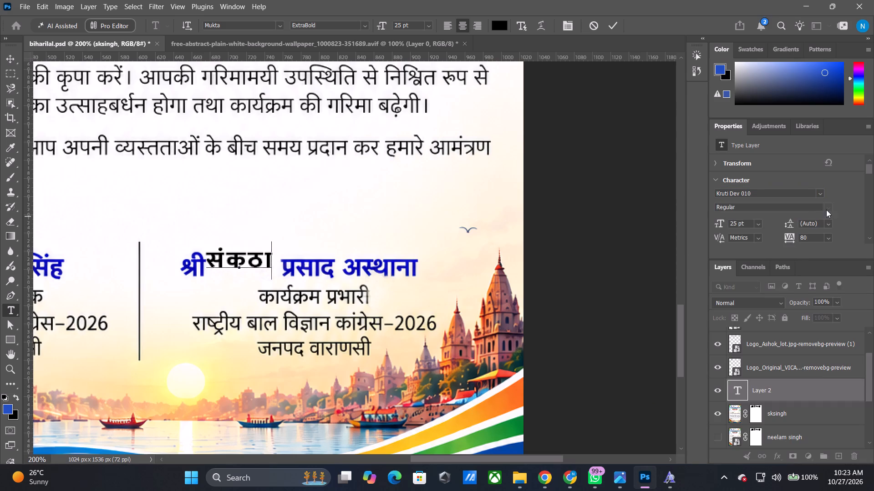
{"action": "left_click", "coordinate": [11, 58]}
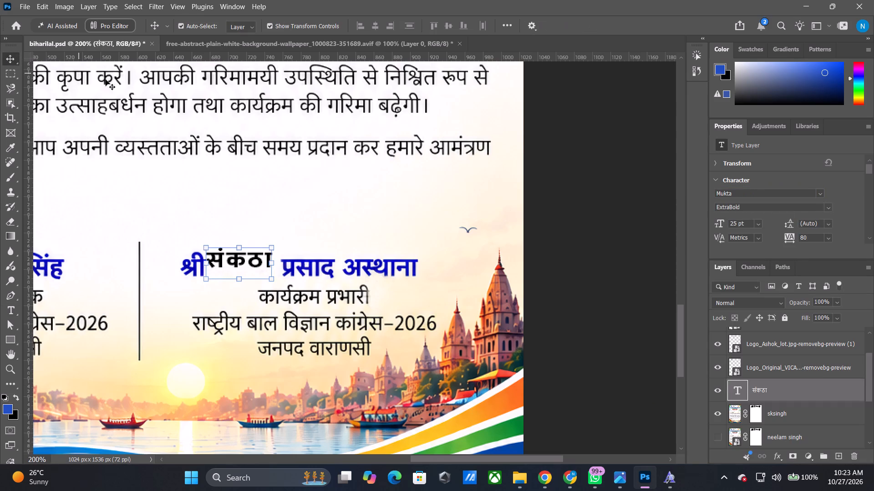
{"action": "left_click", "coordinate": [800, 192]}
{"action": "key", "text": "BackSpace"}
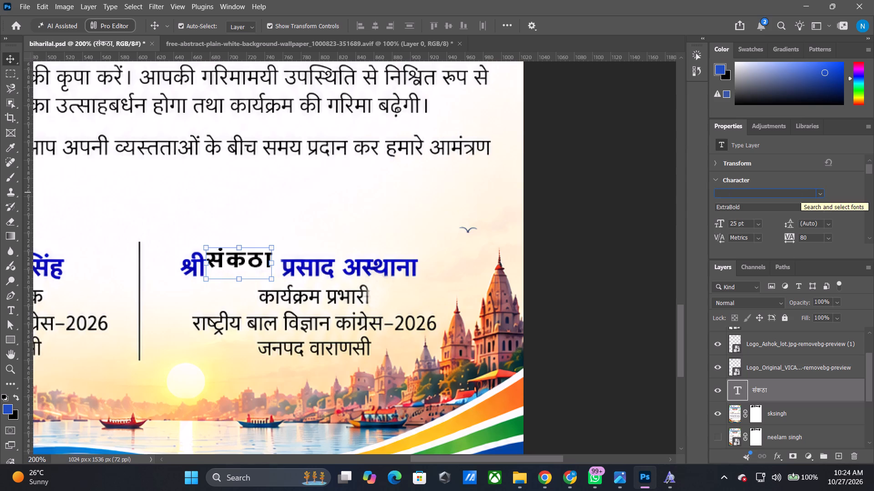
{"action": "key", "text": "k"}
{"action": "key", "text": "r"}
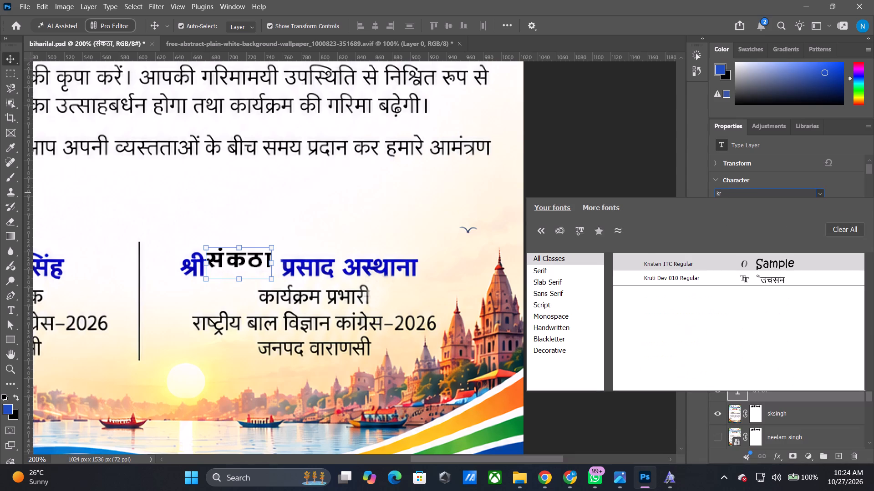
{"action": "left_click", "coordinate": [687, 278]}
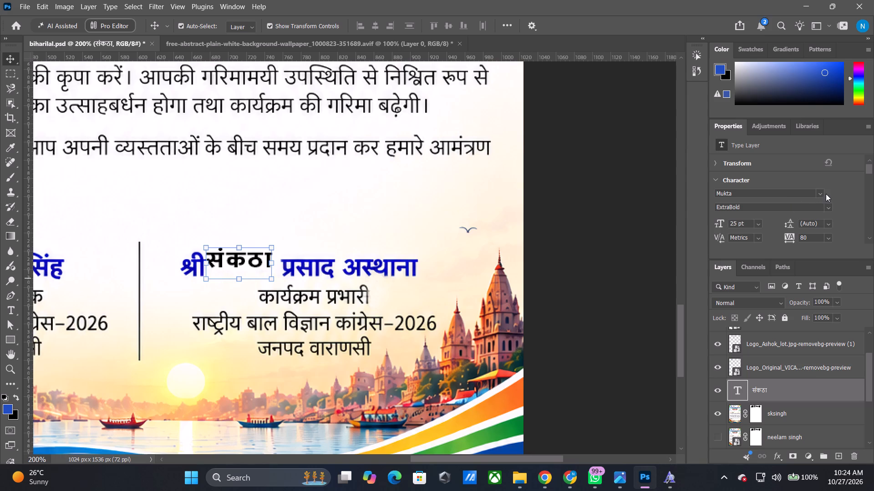
Try the Light and Medium weights of Mukta on the first name, and set the weight to Bold.
{"action": "left_click", "coordinate": [827, 208]}
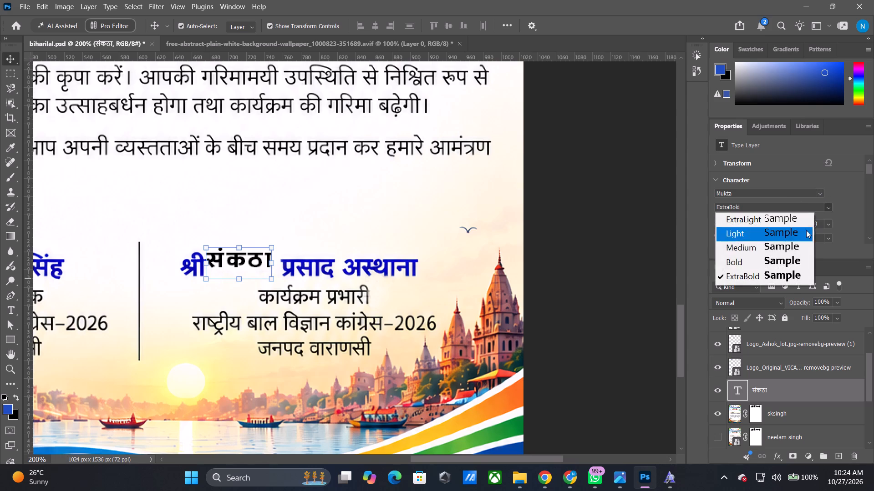
{"action": "left_click", "coordinate": [763, 235]}
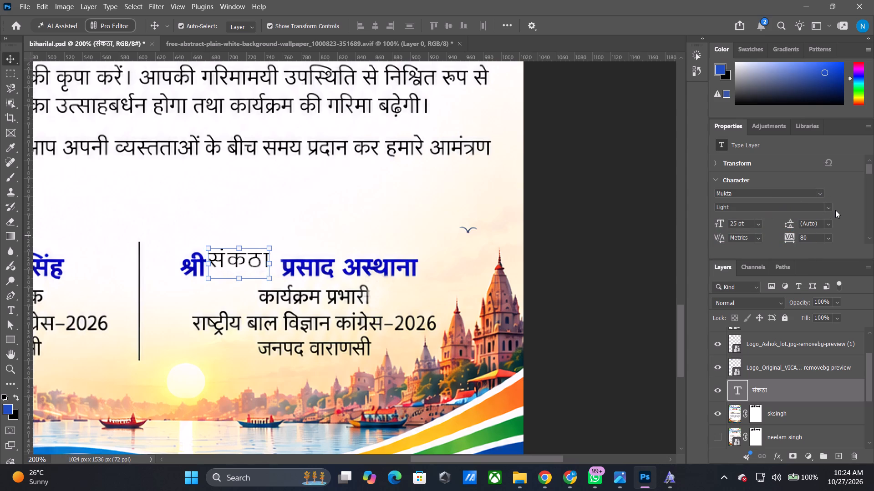
{"action": "left_click", "coordinate": [830, 206]}
{"action": "left_click", "coordinate": [775, 254]}
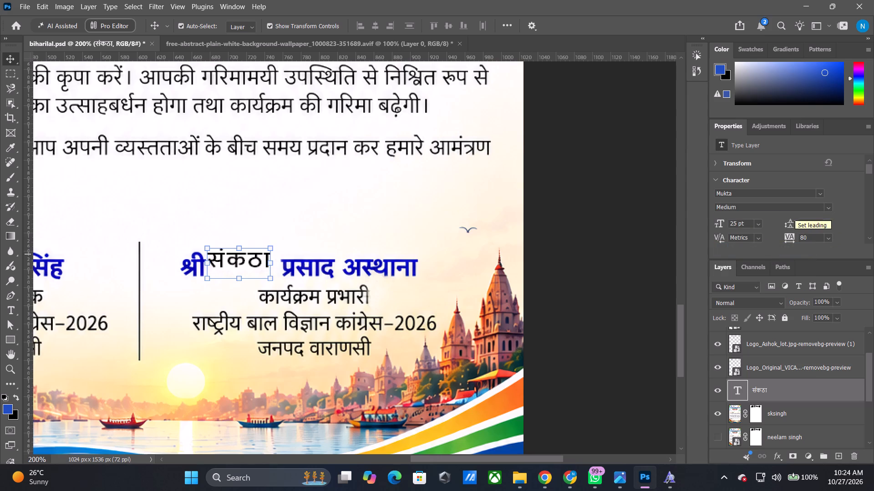
{"action": "left_click", "coordinate": [827, 210]}
{"action": "left_click", "coordinate": [782, 264]}
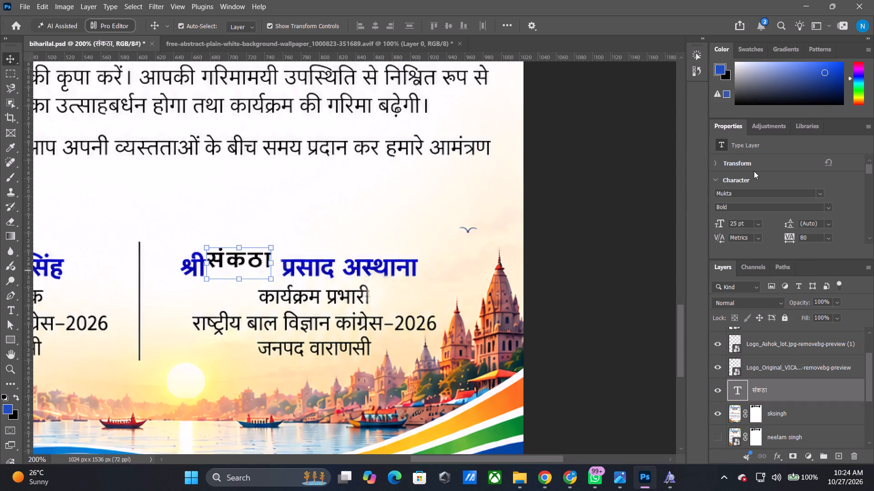
Recolour the first name by sampling the surname's blue and refining the shade to 1f1eaa.
{"action": "scroll", "coordinate": [804, 205], "scroll_direction": "down", "scroll_amount": 4}
{"action": "left_click", "coordinate": [811, 215]}
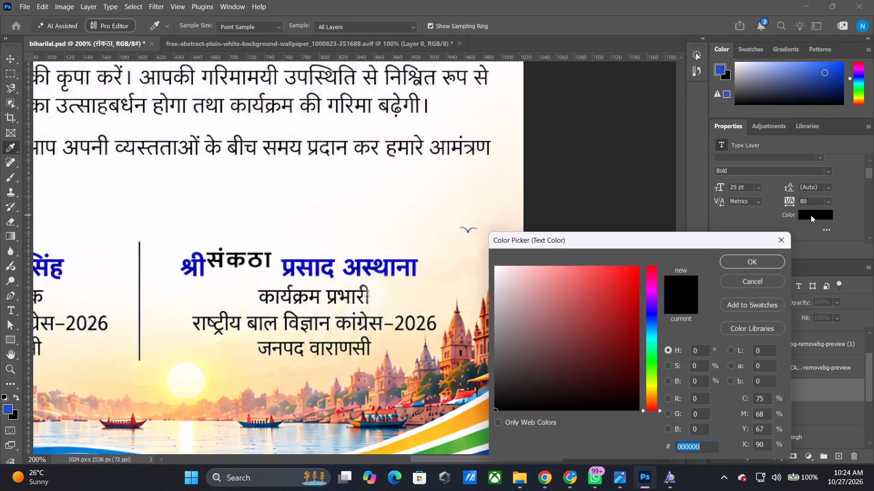
{"action": "left_click", "coordinate": [387, 270]}
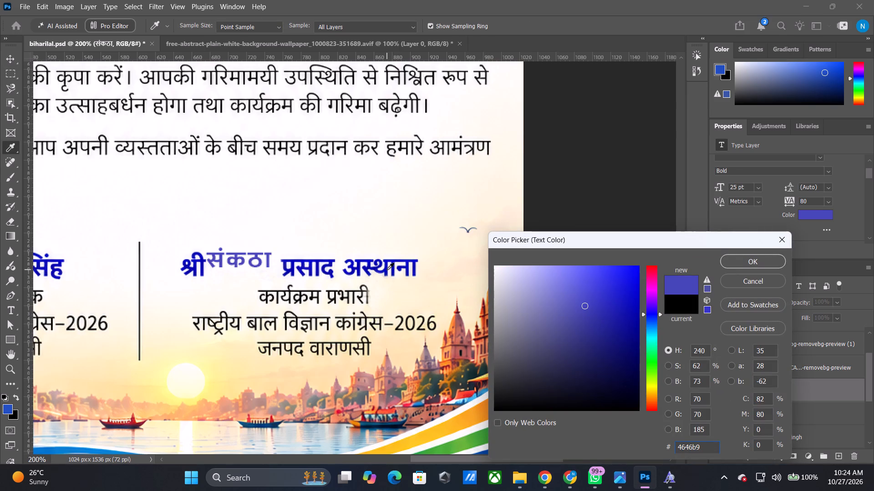
{"action": "left_click_drag", "start_coordinate": [587, 302], "coordinate": [592, 300]}
{"action": "left_click_drag", "start_coordinate": [590, 301], "coordinate": [595, 305]}
{"action": "left_click_drag", "start_coordinate": [595, 305], "coordinate": [600, 304]}
{"action": "left_click_drag", "start_coordinate": [600, 304], "coordinate": [604, 304]}
{"action": "left_click_drag", "start_coordinate": [605, 304], "coordinate": [610, 304]}
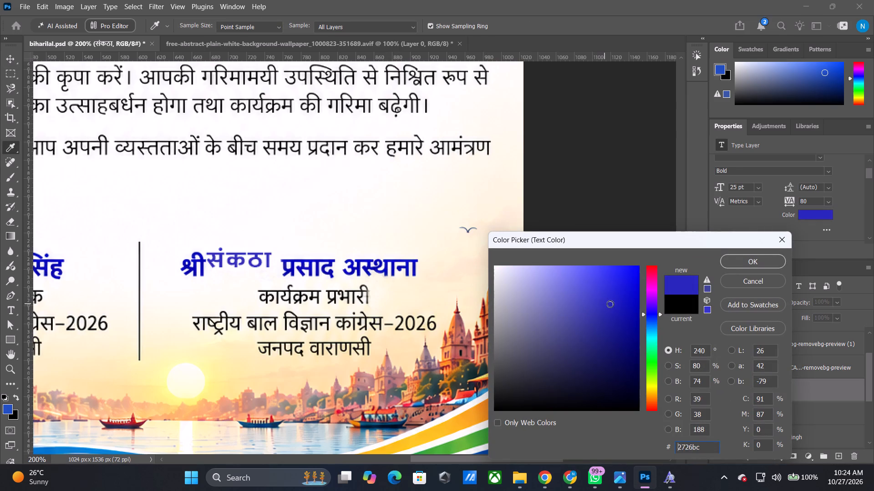
{"action": "left_click", "coordinate": [610, 304]}
{"action": "left_click_drag", "start_coordinate": [613, 304], "coordinate": [617, 303]}
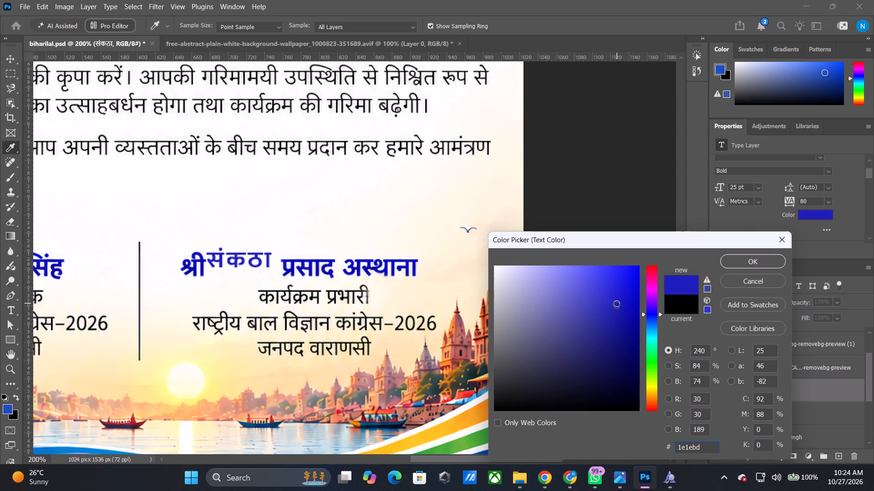
{"action": "left_click_drag", "start_coordinate": [615, 306], "coordinate": [618, 317]}
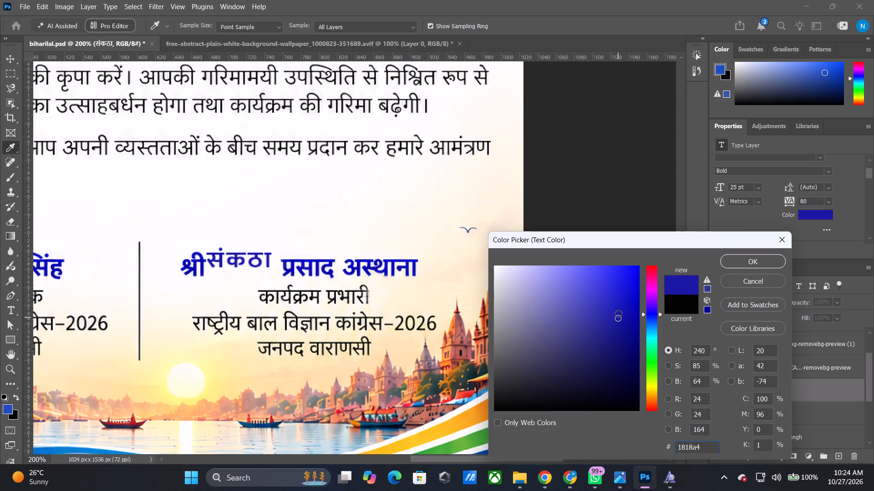
{"action": "left_click", "coordinate": [618, 314]}
{"action": "left_click_drag", "start_coordinate": [618, 313], "coordinate": [614, 314]}
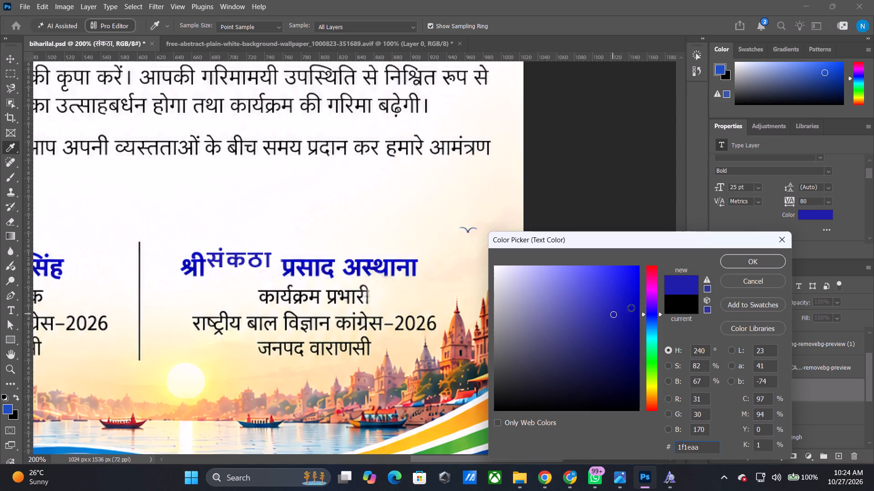
{"action": "left_click", "coordinate": [729, 255]}
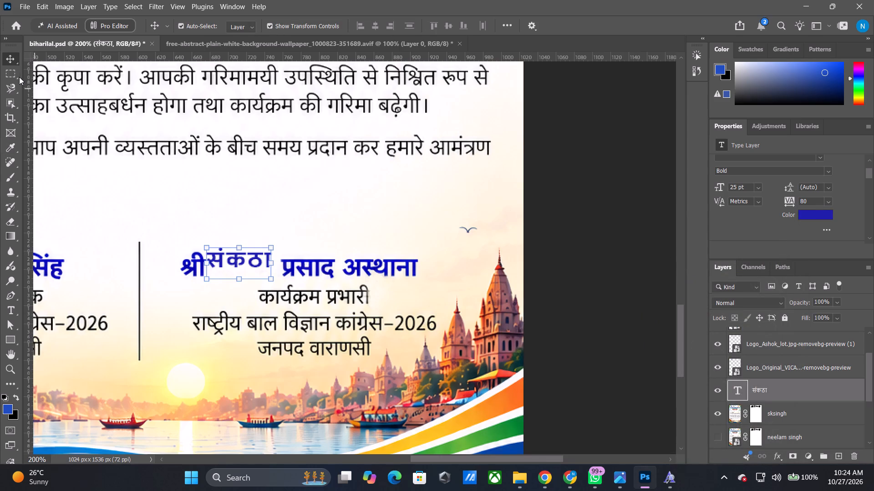
Move the first name down level with श्री and प्रसाद, scale it to 105.74%, and nudge it to sit between them.
{"action": "key", "text": "shift+Down"}
{"action": "key", "text": "shift+Right"}
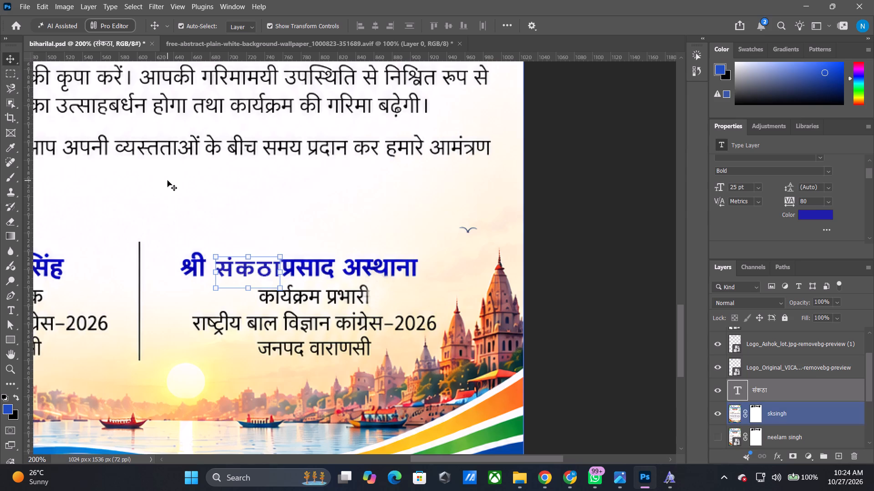
{"action": "left_click", "coordinate": [249, 256]}
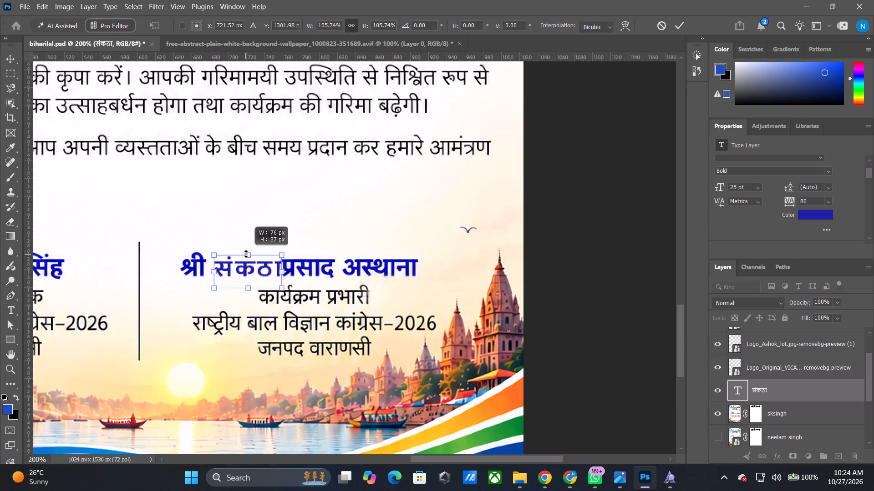
{"action": "key", "text": "Left"}
{"action": "key", "text": "Left"}
{"action": "key", "text": "Left"}
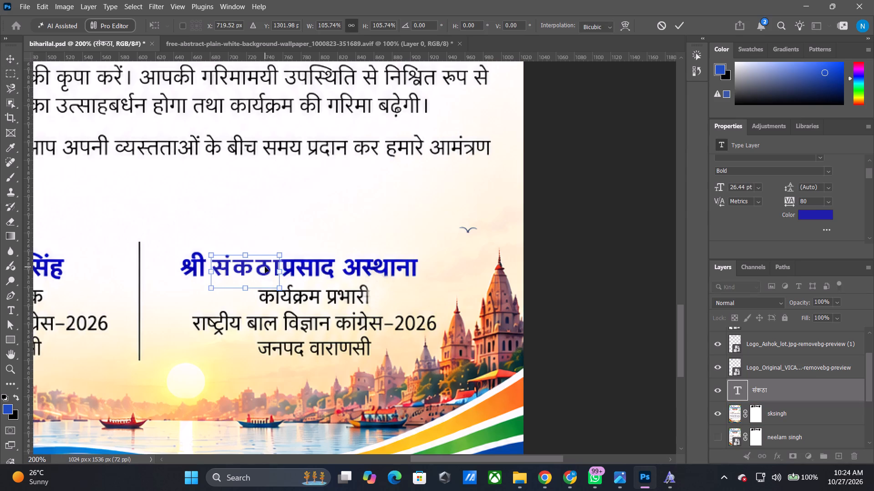
{"action": "key", "text": "Left"}
{"action": "key", "text": "Left"}
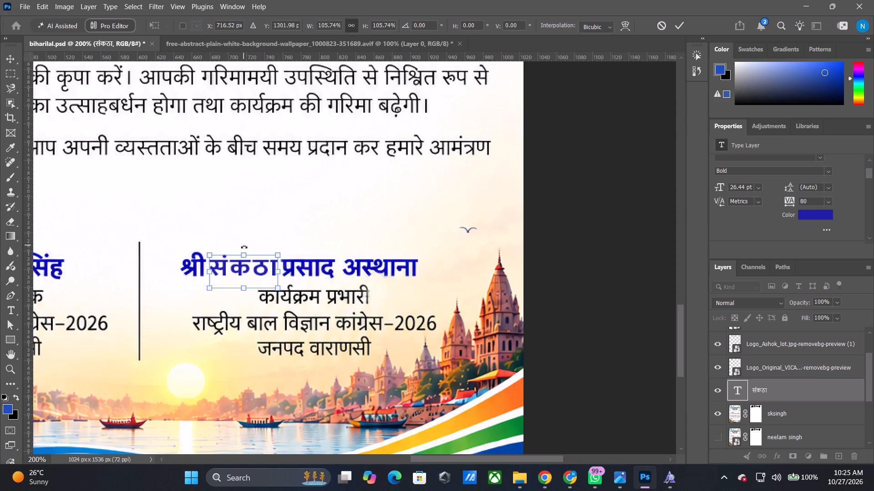
{"action": "left_click", "coordinate": [245, 257]}
{"action": "left_click", "coordinate": [762, 221]}
{"action": "left_click", "coordinate": [819, 230]}
{"action": "left_click", "coordinate": [10, 57]}
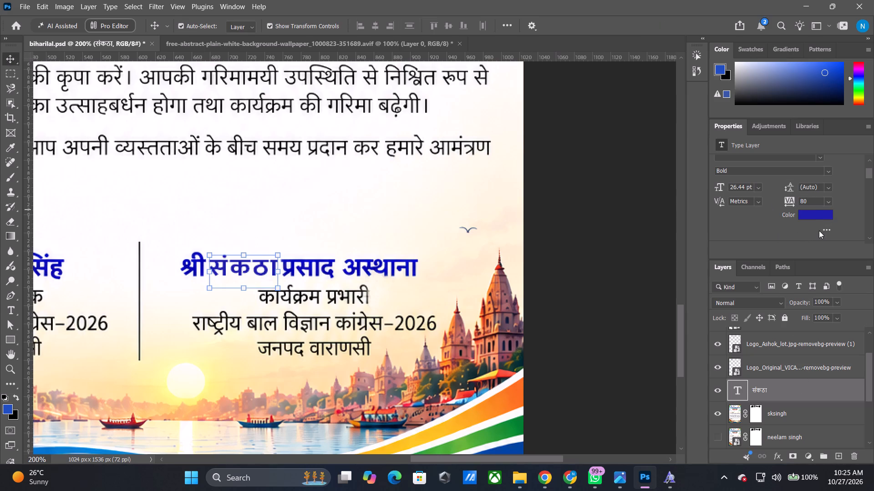
Tighten the first name's tracking to 20 and reduce its horizontal scale to 102%.
{"action": "left_click", "coordinate": [821, 229]}
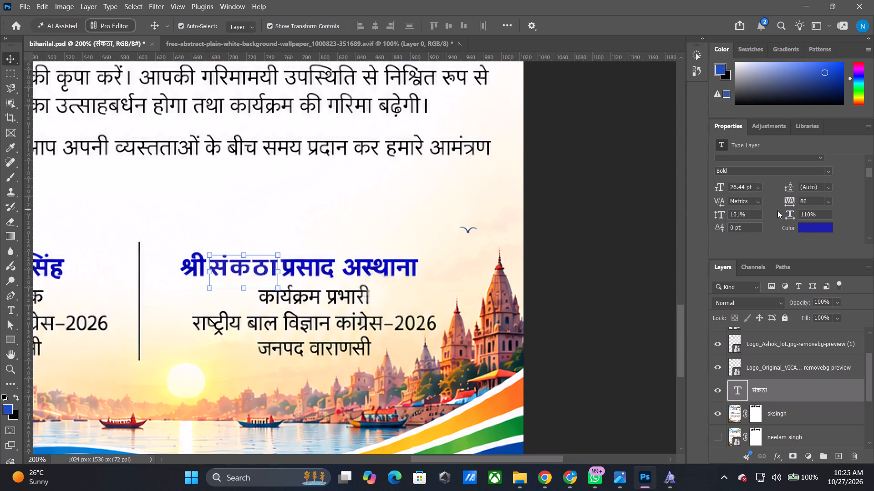
{"action": "left_click", "coordinate": [789, 199]}
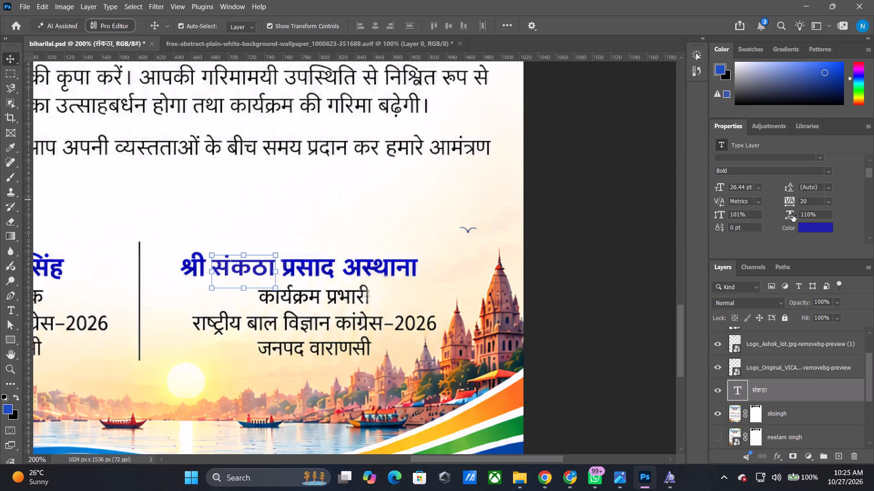
{"action": "left_click_drag", "start_coordinate": [793, 215], "coordinate": [792, 215]}
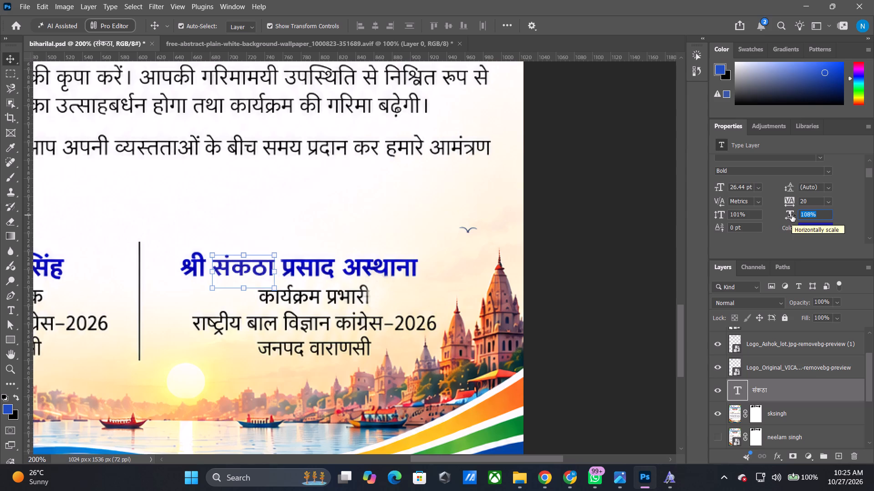
{"action": "left_click_drag", "start_coordinate": [792, 215], "coordinate": [788, 217]}
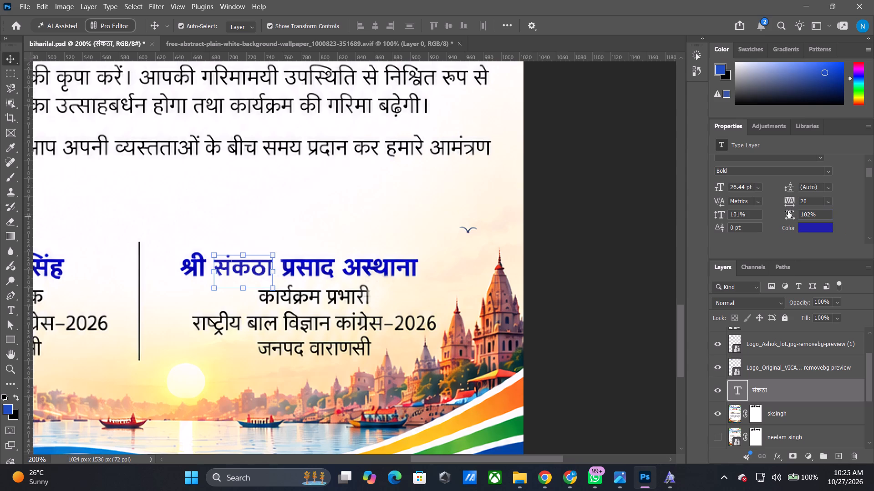
Try the first name's tracking at -40, and readjust it to 40.
{"action": "left_click", "coordinate": [788, 205]}
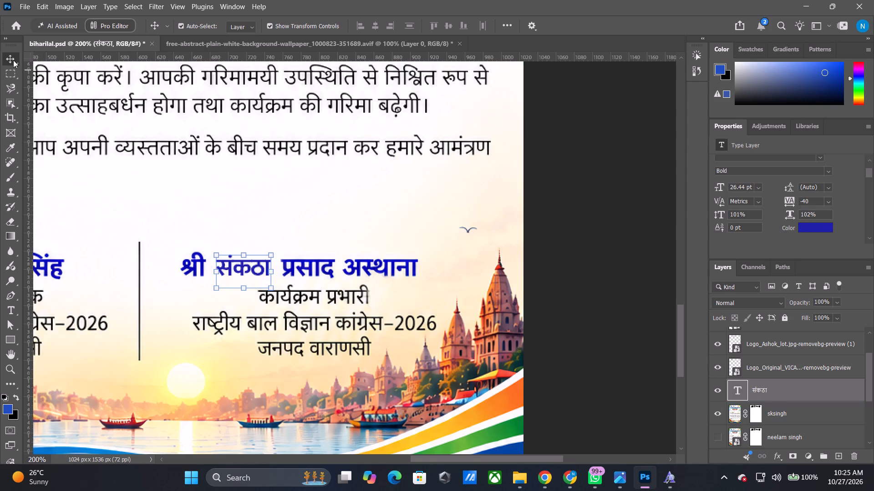
{"action": "left_click_drag", "start_coordinate": [788, 197], "coordinate": [794, 196]}
{"action": "left_click_drag", "start_coordinate": [794, 196], "coordinate": [791, 197]}
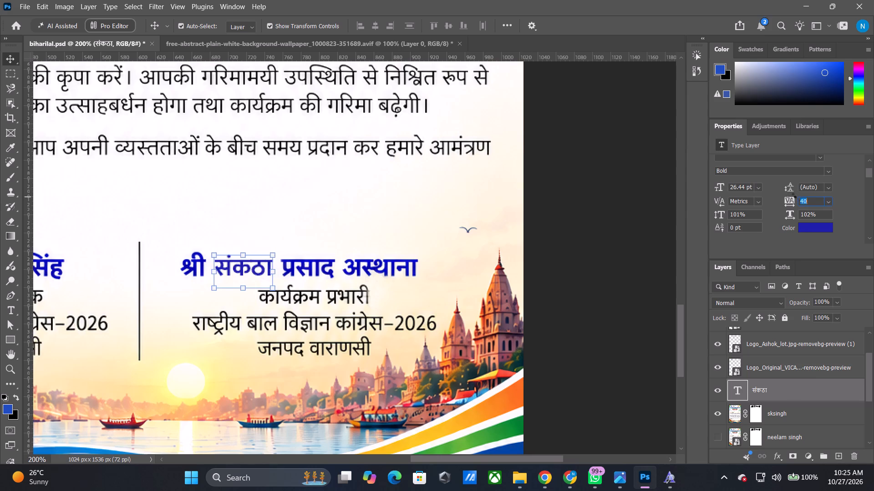
{"action": "left_click_drag", "start_coordinate": [791, 197], "coordinate": [791, 197]}
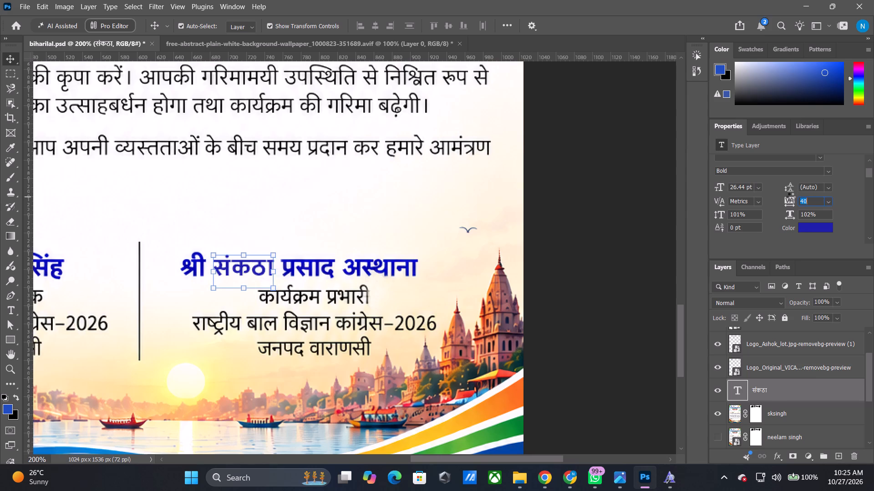
Set the first name's tracking to 20.
{"action": "left_click_drag", "start_coordinate": [791, 197], "coordinate": [790, 197]}
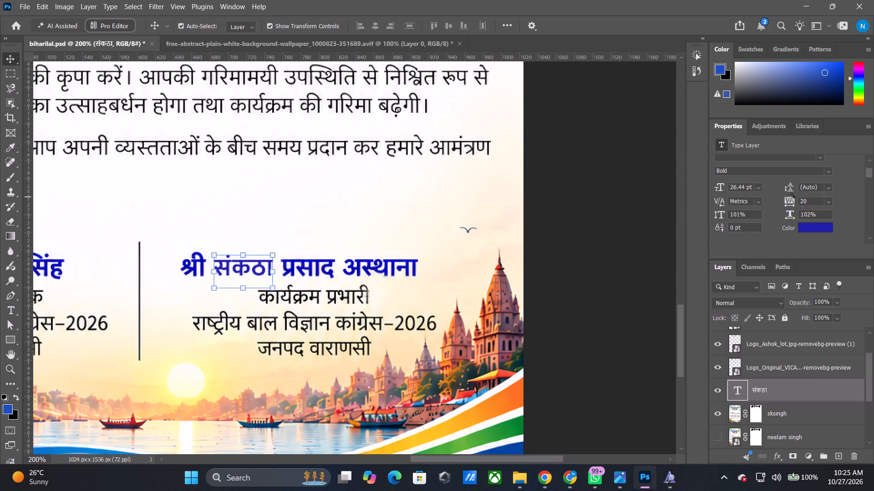
{"action": "left_click", "coordinate": [3, 64]}
Stretch the first name's height to 105.43% and nudge it 3 px left and 2 px up towards श्री.
{"action": "left_click", "coordinate": [244, 291], "text": "shift"}
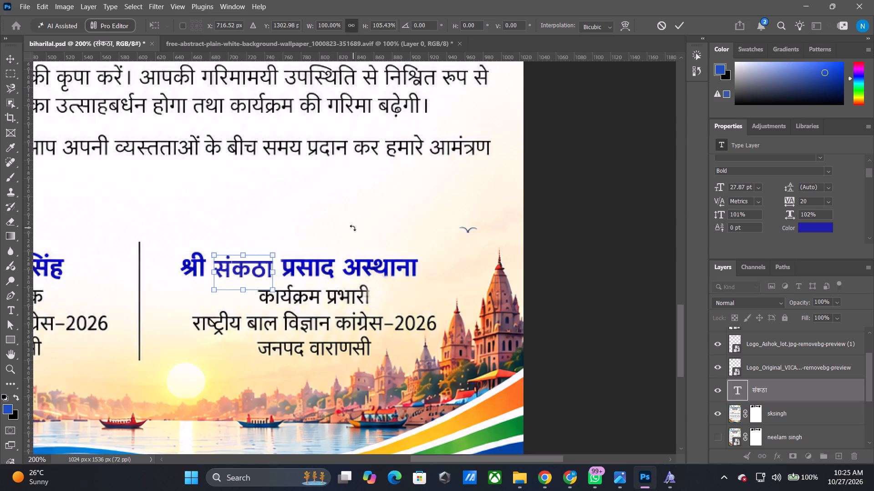
{"action": "key", "text": "Up"}
{"action": "key", "text": "Up"}
{"action": "key", "text": "Up"}
{"action": "key", "text": "Up"}
{"action": "key", "text": "Left"}
{"action": "key", "text": "Left"}
{"action": "key", "text": "Left"}
{"action": "key", "text": "Down"}
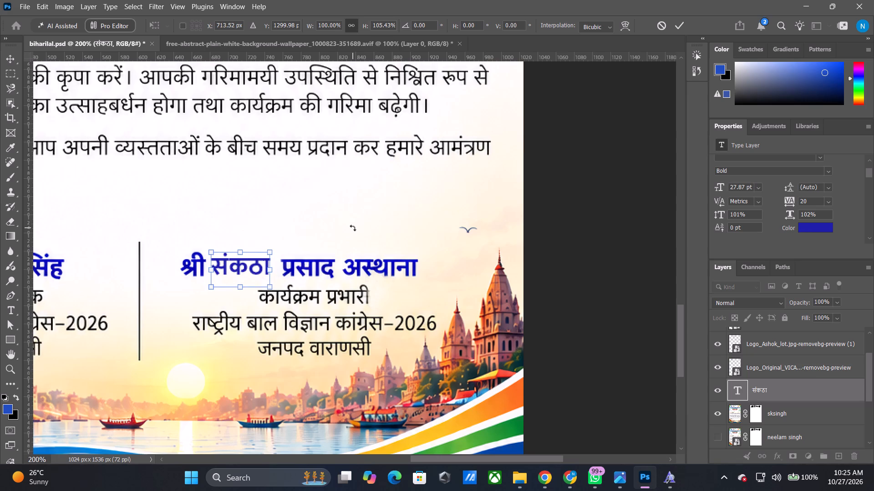
{"action": "key", "text": "Down"}
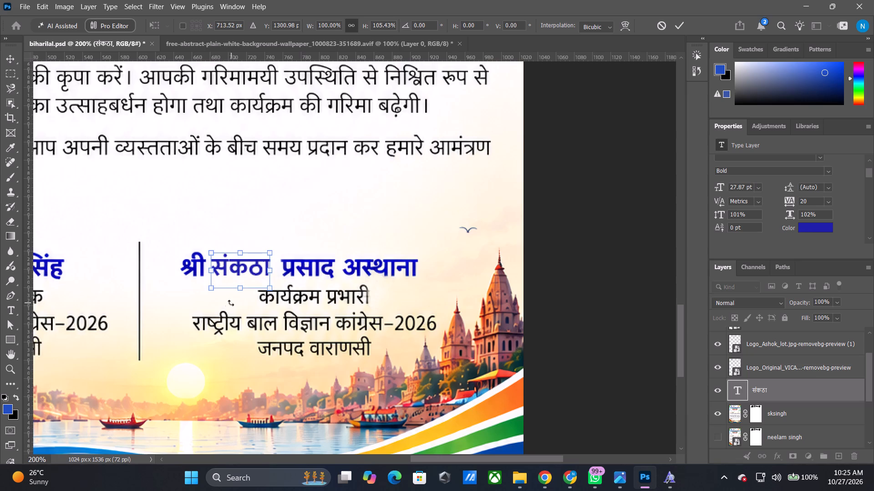
Enlarge the first name further to 104.30% width and 109.96% height, nudge it 2 px right, and apply the transform.
{"action": "left_click", "coordinate": [271, 291], "text": "shift"}
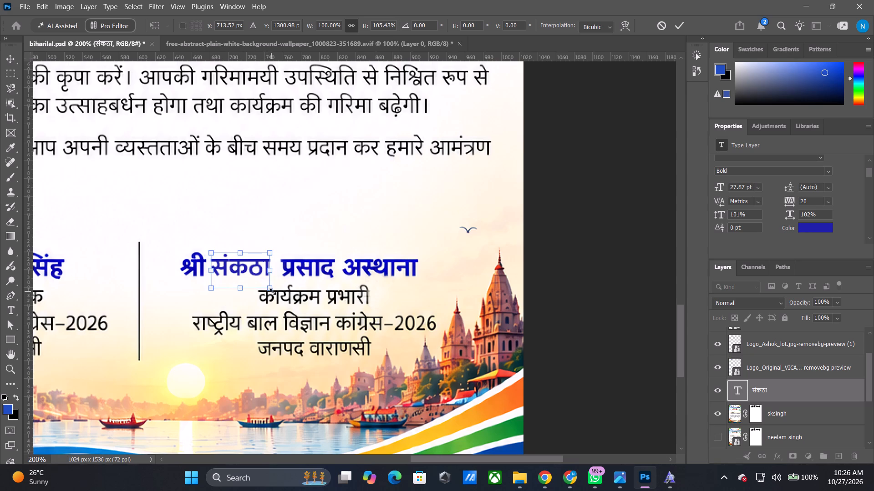
{"action": "left_click", "coordinate": [270, 290]}
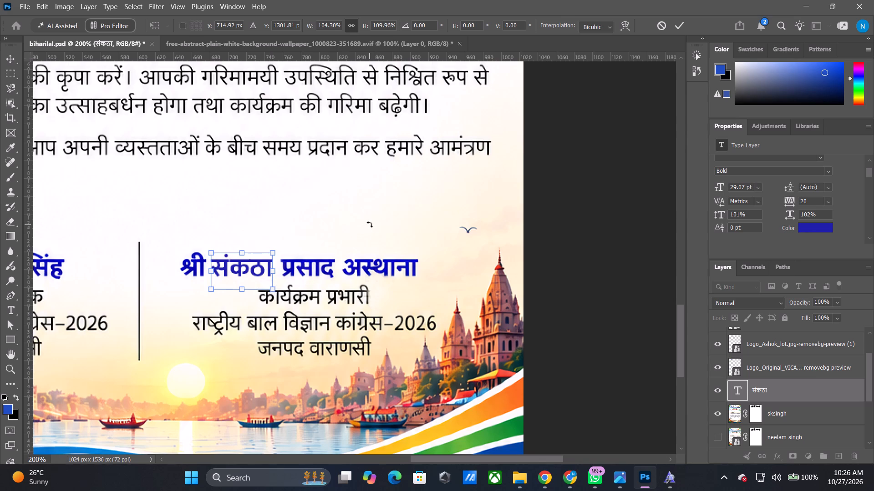
{"action": "key", "text": "Right"}
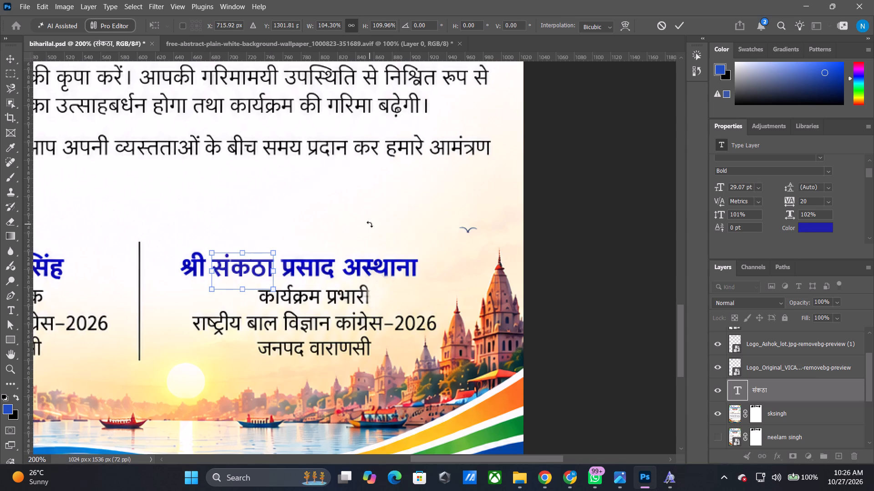
{"action": "key", "text": "Right"}
{"action": "key", "text": "Left"}
{"action": "key", "text": "Right"}
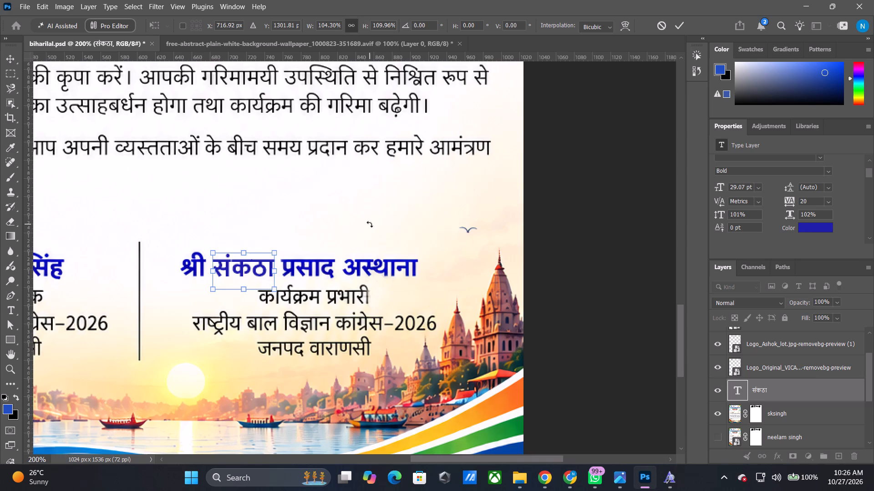
{"action": "left_click", "coordinate": [595, 187]}
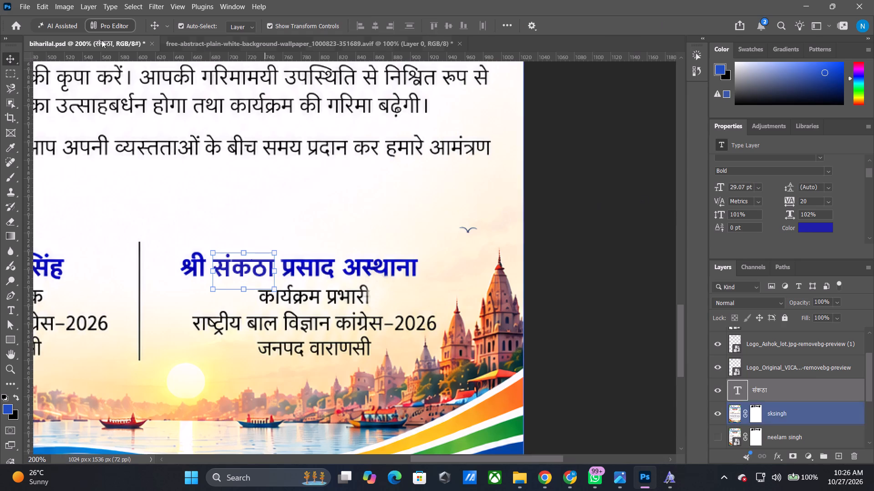
{"action": "left_click", "coordinate": [9, 57]}
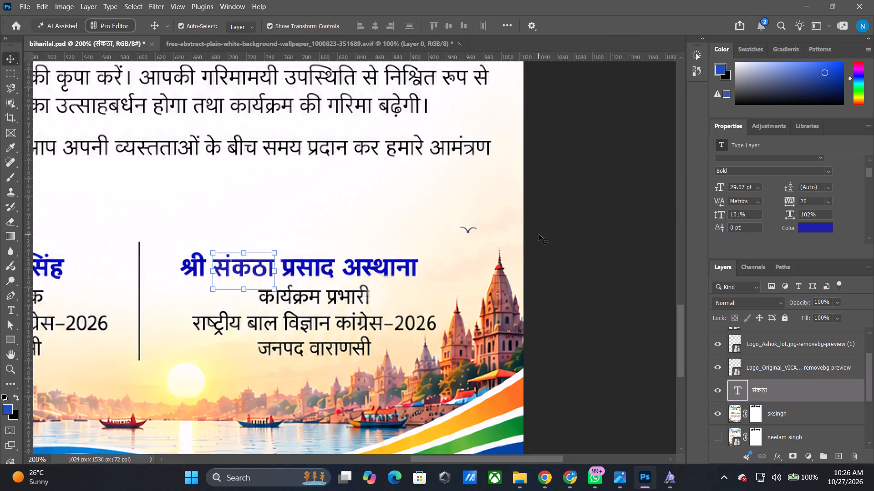
Examine the first name against the rest of the signature line, both close up and at full-page scale.
{"action": "left_click", "coordinate": [541, 234]}
{"action": "scroll", "coordinate": [341, 164], "scroll_direction": "down", "scroll_amount": 1, "text": "alt+shift"}
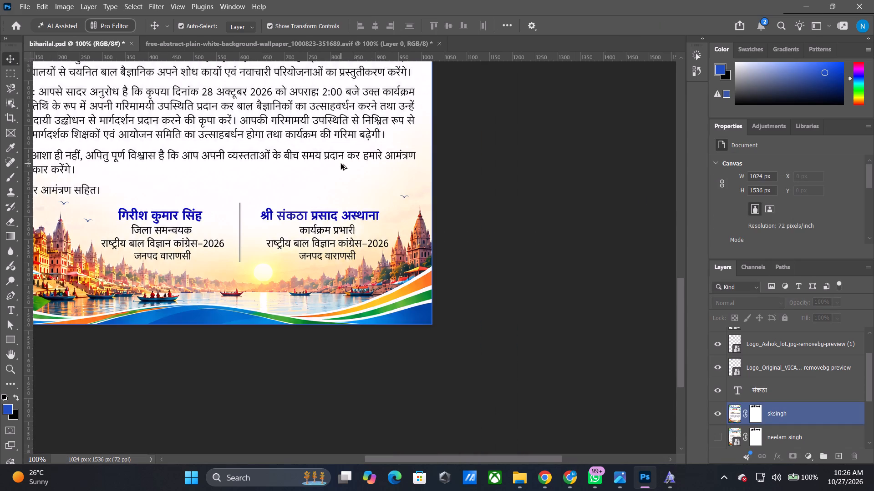
{"action": "key", "text": "space"}
{"action": "key", "text": "space"}
{"action": "key", "text": "space"}
{"action": "key", "text": "space"}
{"action": "key", "text": "space"}
{"action": "key", "text": "space"}
{"action": "key", "text": "space"}
{"action": "key", "text": "space"}
{"action": "key", "text": "space"}
{"action": "key", "text": "space"}
{"action": "key", "text": "space"}
{"action": "key", "text": "space"}
{"action": "key", "text": "space"}
{"action": "key", "text": "space"}
{"action": "key", "text": "space"}
{"action": "key", "text": "space"}
{"action": "left_click_drag", "start_coordinate": [282, 325], "coordinate": [343, 390]}
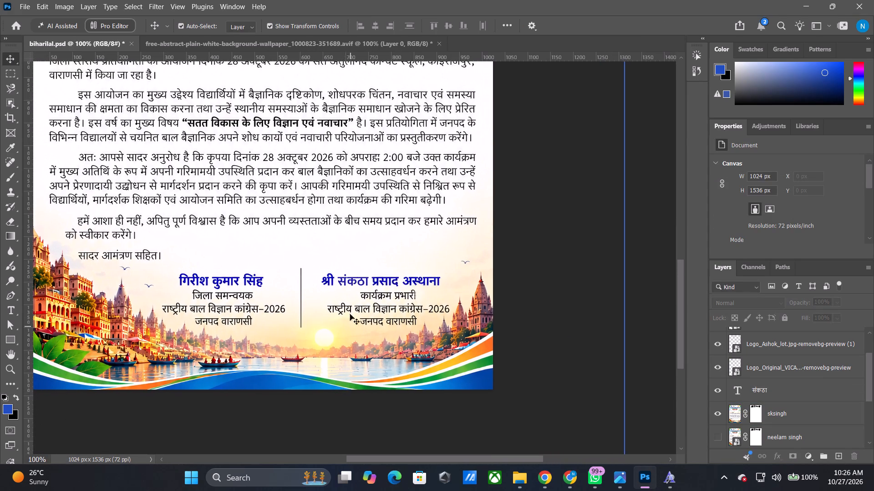
{"action": "scroll", "coordinate": [338, 280], "scroll_direction": "up", "scroll_amount": 2, "text": "alt+shift"}
{"action": "left_click", "coordinate": [383, 281]}
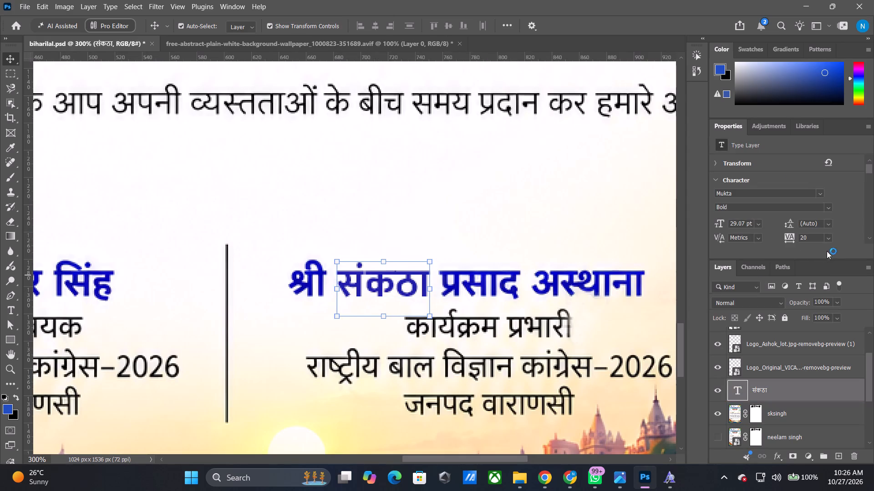
{"action": "scroll", "coordinate": [350, 252], "scroll_direction": "down", "scroll_amount": 4, "text": "alt+shift"}
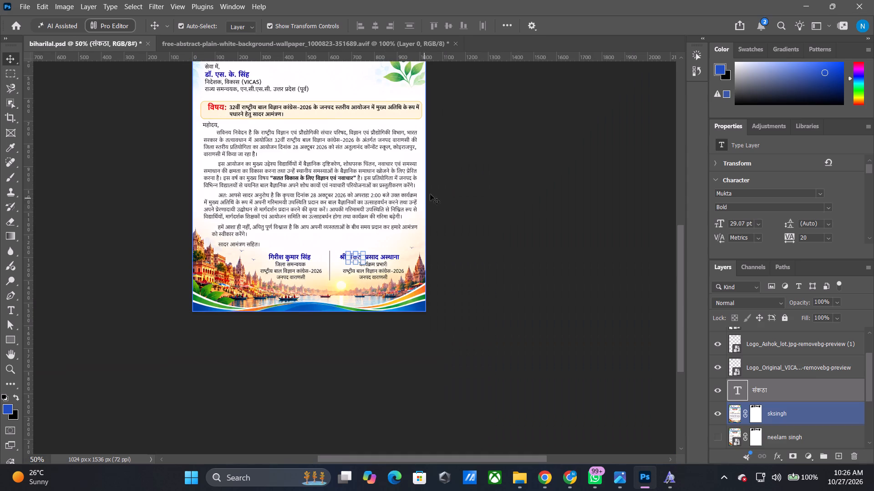
{"action": "left_click", "coordinate": [9, 59]}
{"action": "left_click", "coordinate": [94, 182]}
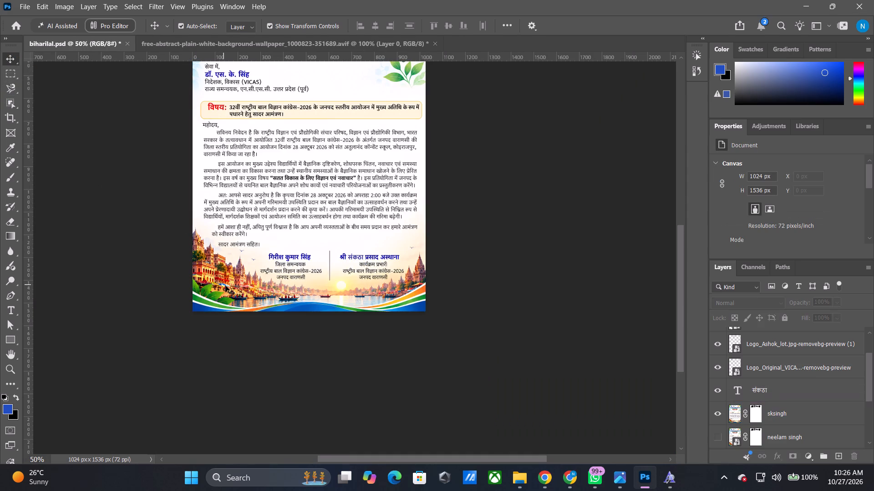
Change the first name's Mukta font weight to ExtraBold and deselect the text.
{"action": "scroll", "coordinate": [225, 286], "scroll_direction": "up", "scroll_amount": 1, "text": "alt+shift"}
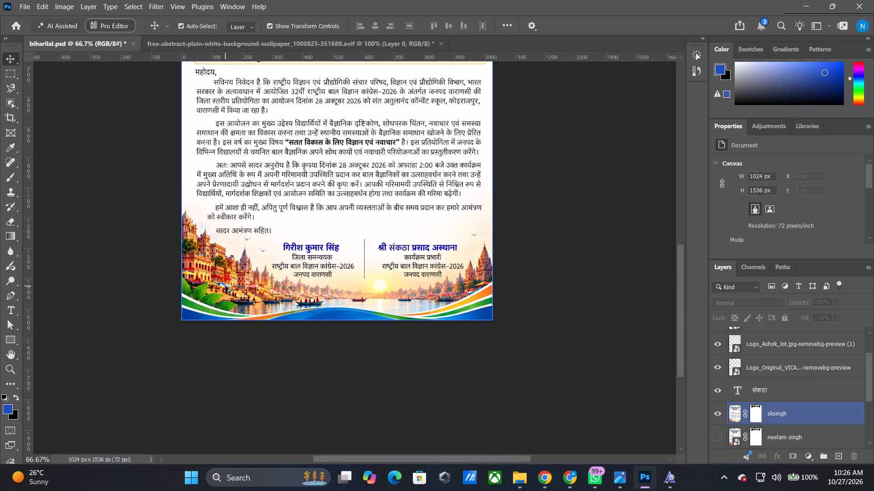
{"action": "scroll", "coordinate": [225, 286], "scroll_direction": "up", "scroll_amount": 1, "text": "alt+shift"}
{"action": "scroll", "coordinate": [495, 245], "scroll_direction": "up", "scroll_amount": 1, "text": "alt+shift"}
{"action": "left_click", "coordinate": [493, 215]}
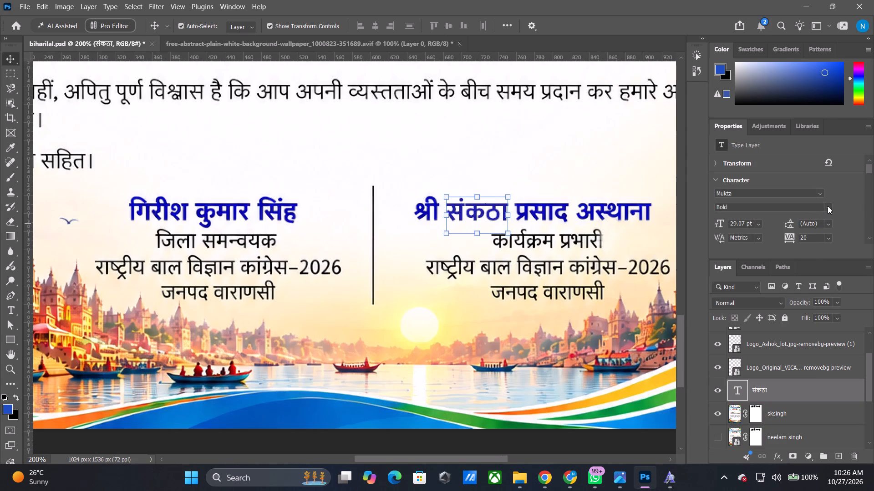
{"action": "left_click", "coordinate": [828, 206]}
{"action": "left_click", "coordinate": [788, 278]}
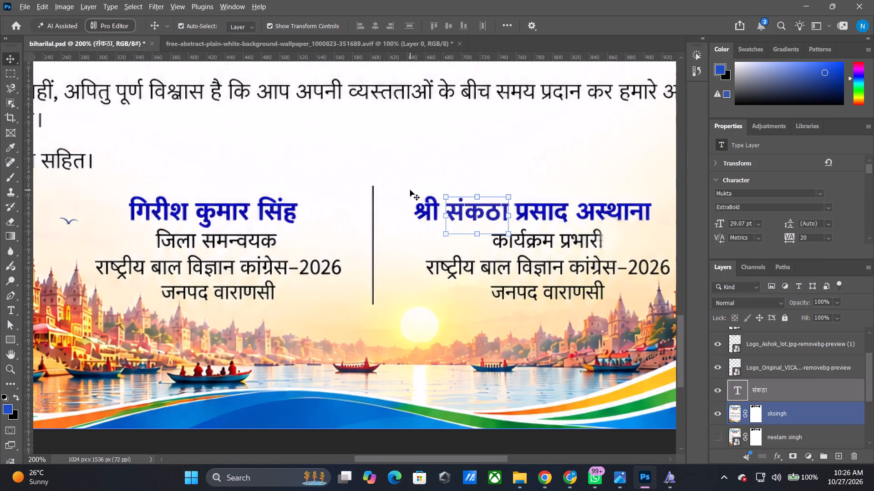
{"action": "scroll", "coordinate": [410, 190], "scroll_direction": "down", "scroll_amount": 2, "text": "alt+shift"}
{"action": "left_click", "coordinate": [549, 145]}
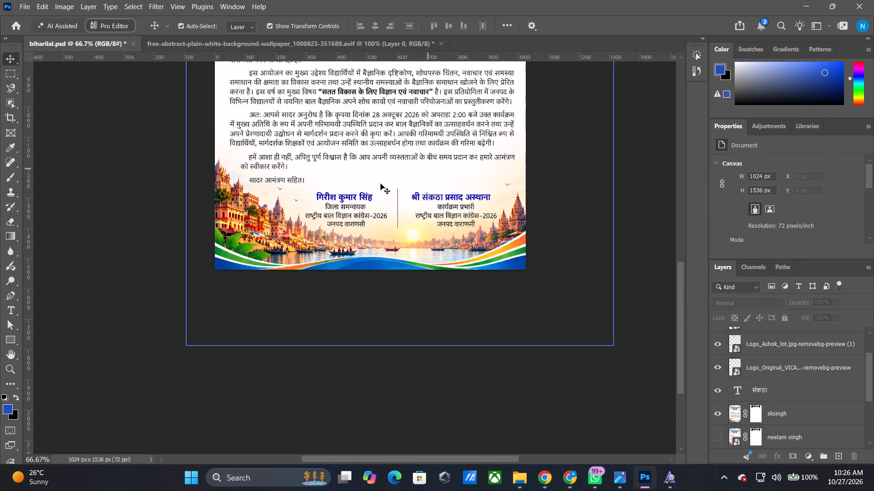
Compare the corrected first name over the principal's and the VICAS director's invitation versions by toggling layer visibility, ending with both shown.
{"action": "scroll", "coordinate": [246, 337], "scroll_direction": "up", "scroll_amount": 10}
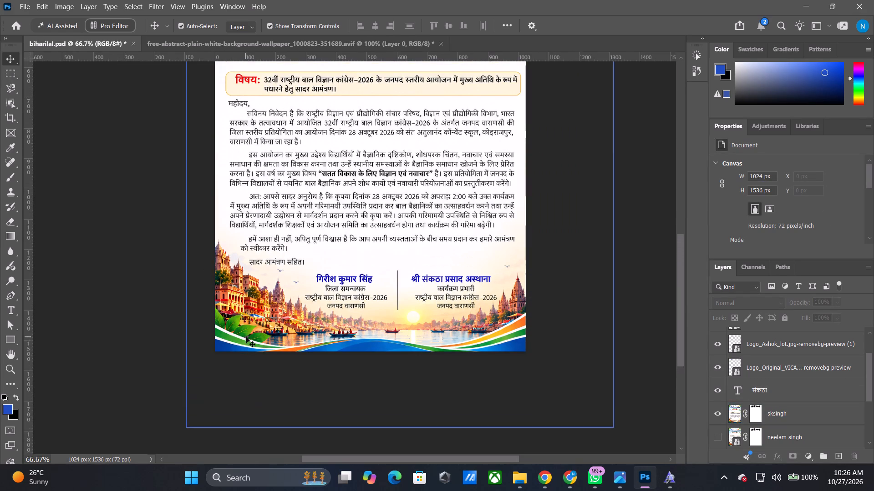
{"action": "scroll", "coordinate": [246, 337], "scroll_direction": "up", "scroll_amount": 7}
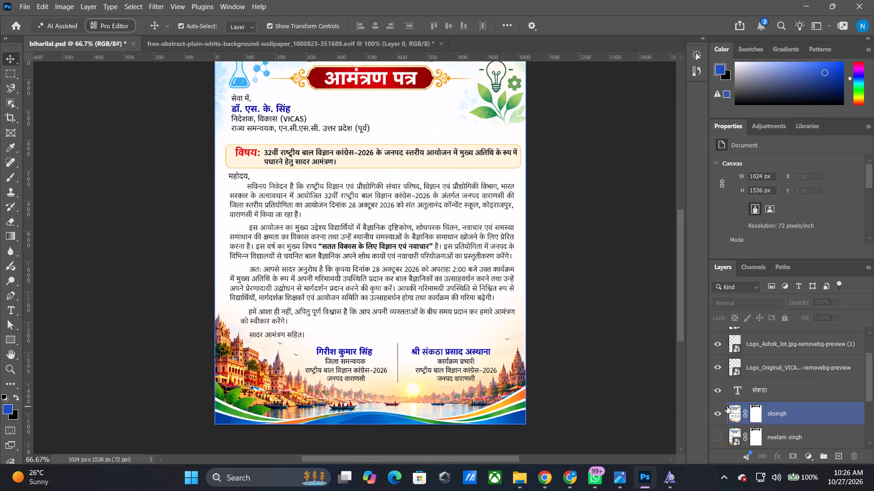
{"action": "left_click", "coordinate": [714, 436]}
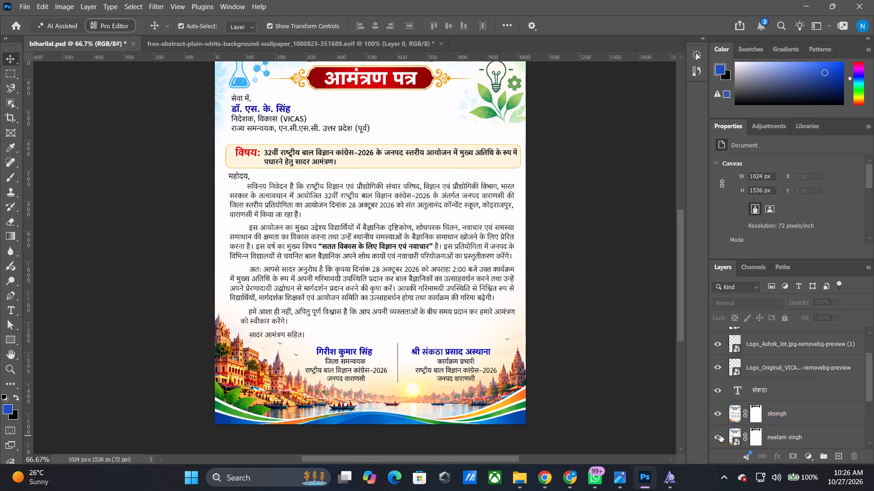
{"action": "left_click", "coordinate": [720, 436]}
{"action": "left_click", "coordinate": [716, 415]}
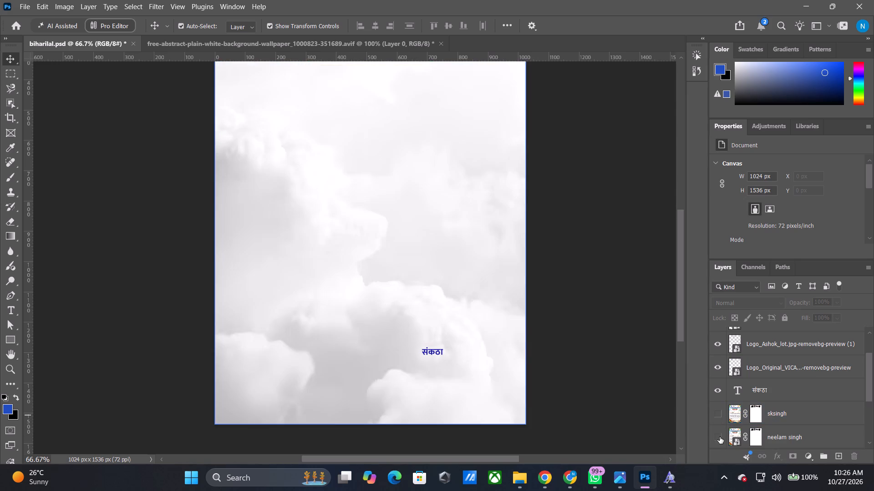
{"action": "left_click", "coordinate": [720, 437]}
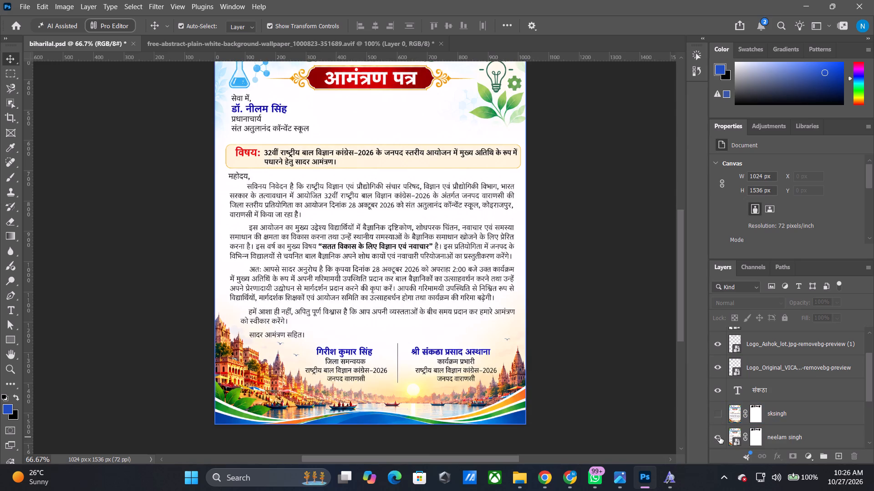
{"action": "left_click", "coordinate": [714, 415]}
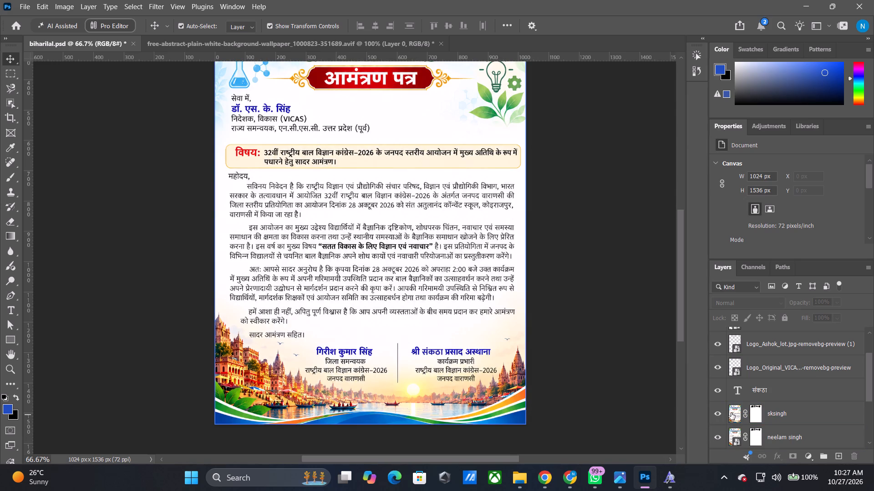
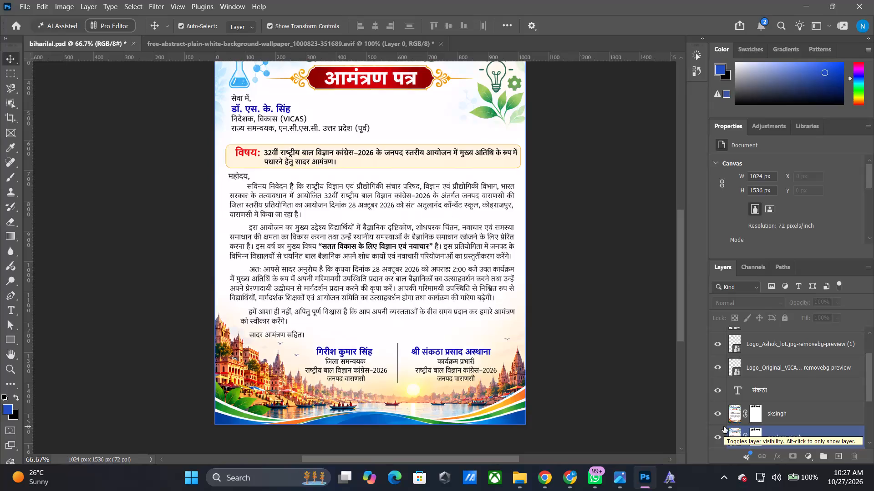
Toggle between the principal's and the VICAS director's invitation versions, leaving the principal's hidden and the director's shown.
{"action": "left_click", "coordinate": [722, 435]}
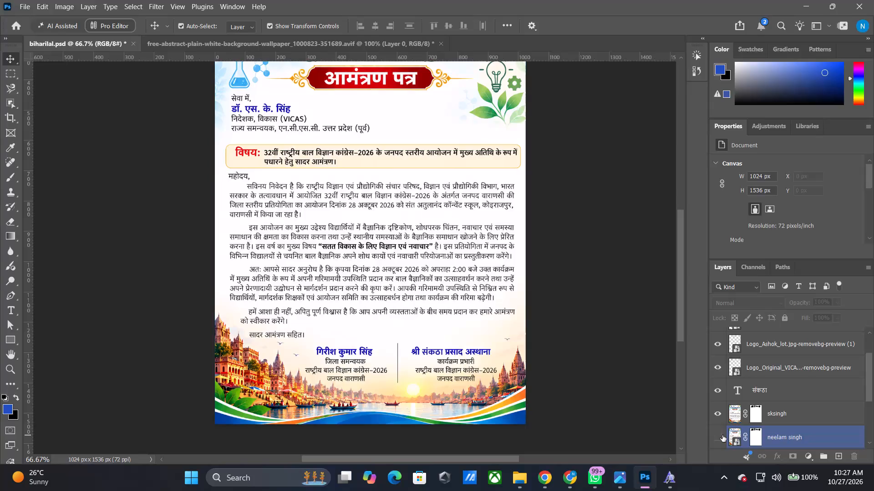
{"action": "left_click", "coordinate": [722, 435]}
{"action": "left_click", "coordinate": [722, 435]}
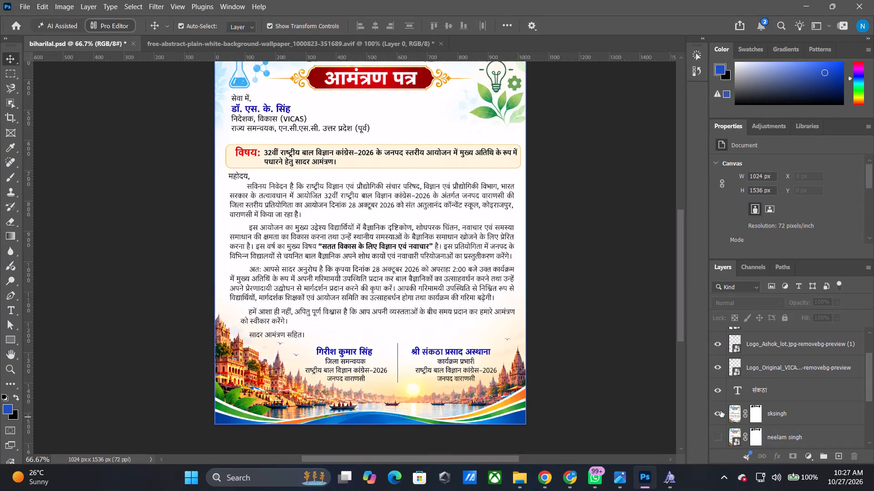
{"action": "left_click", "coordinate": [720, 438]}
{"action": "left_click", "coordinate": [720, 438]}
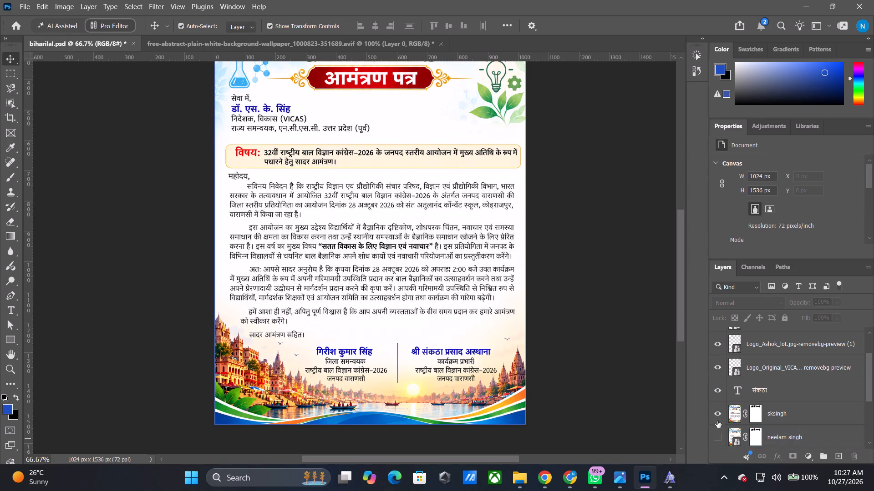
{"action": "left_click", "coordinate": [717, 418]}
{"action": "left_click", "coordinate": [722, 433]}
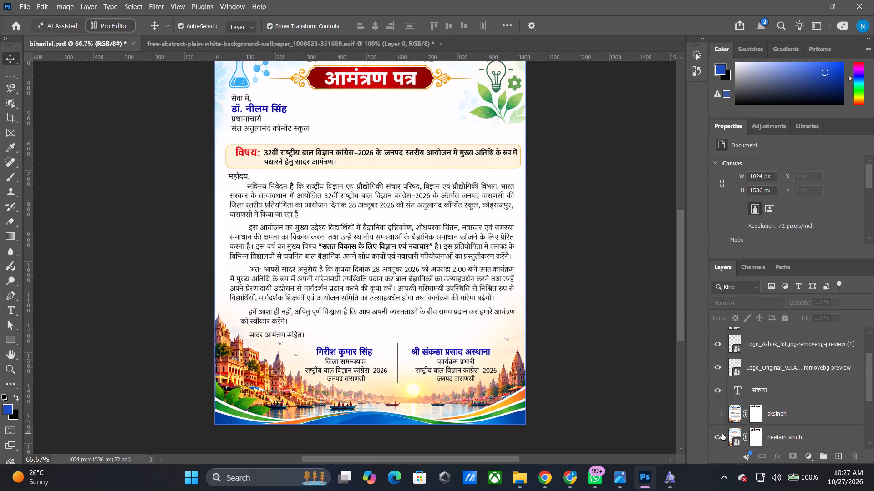
{"action": "left_click", "coordinate": [718, 412]}
{"action": "left_click", "coordinate": [719, 437]}
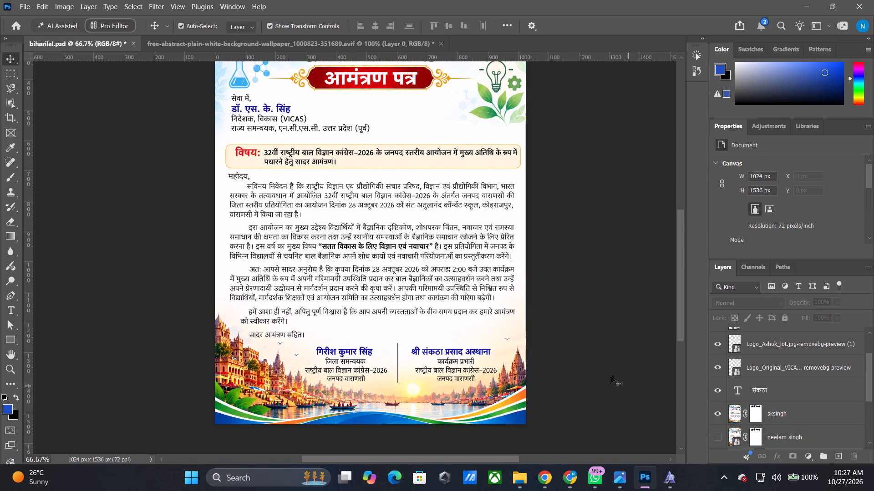
Examine the VICAS director's invitation at several magnifications, from the heading and body text down to the signature block.
{"action": "scroll", "coordinate": [355, 285], "scroll_direction": "up", "scroll_amount": 5}
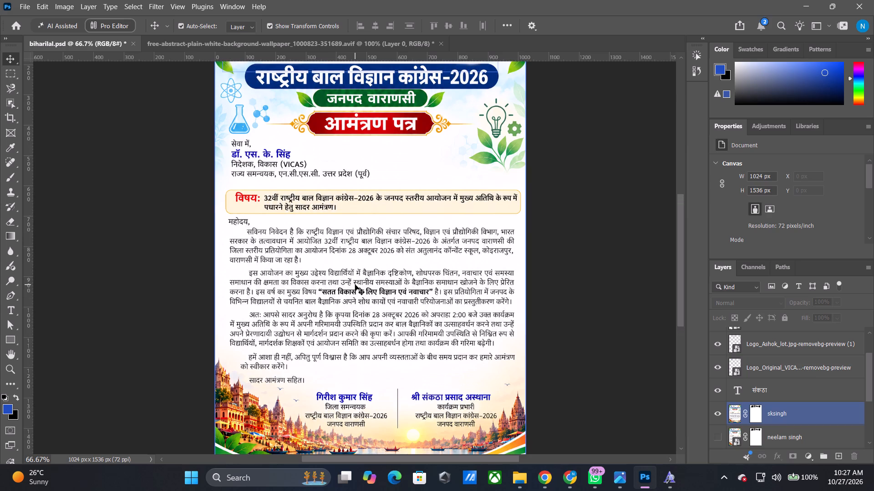
{"action": "scroll", "coordinate": [355, 285], "scroll_direction": "down", "scroll_amount": 1, "text": "alt+shift"}
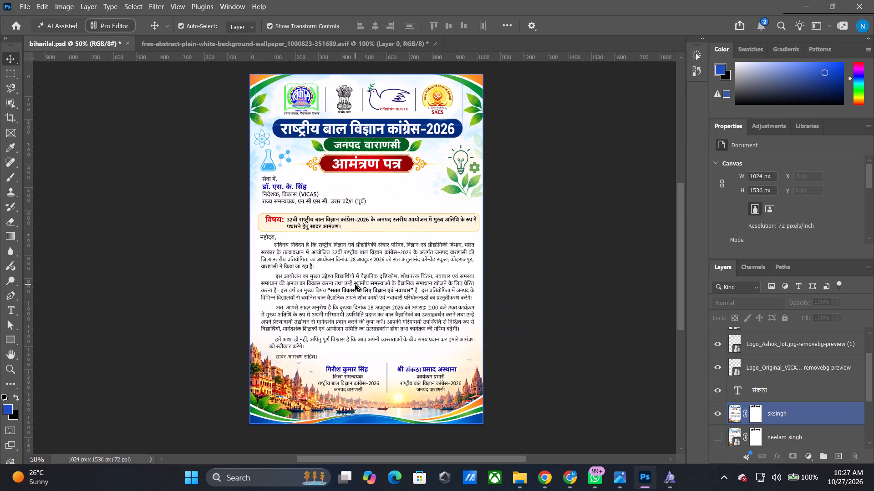
{"action": "scroll", "coordinate": [355, 285], "scroll_direction": "up", "scroll_amount": 2, "text": "alt+shift"}
{"action": "scroll", "coordinate": [420, 281], "scroll_direction": "down", "scroll_amount": 1}
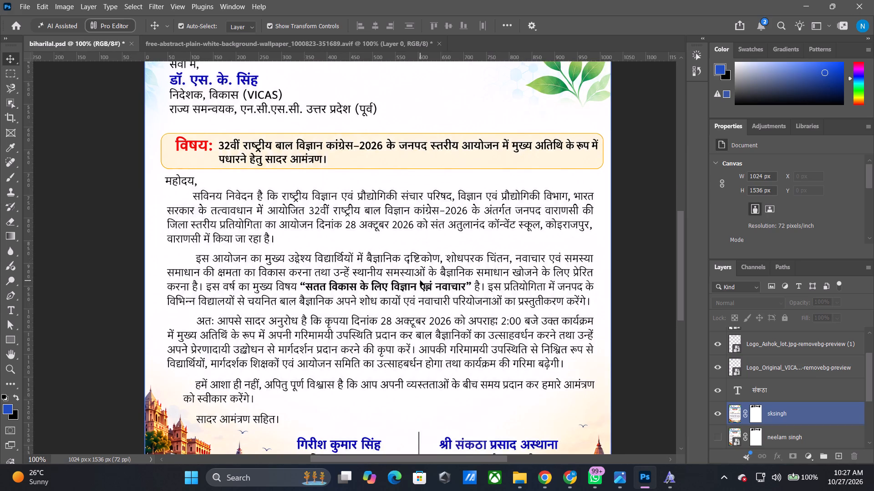
{"action": "scroll", "coordinate": [420, 281], "scroll_direction": "down", "scroll_amount": 2}
{"action": "scroll", "coordinate": [420, 281], "scroll_direction": "up", "scroll_amount": 2}
{"action": "scroll", "coordinate": [420, 281], "scroll_direction": "down", "scroll_amount": 1, "text": "alt+shift"}
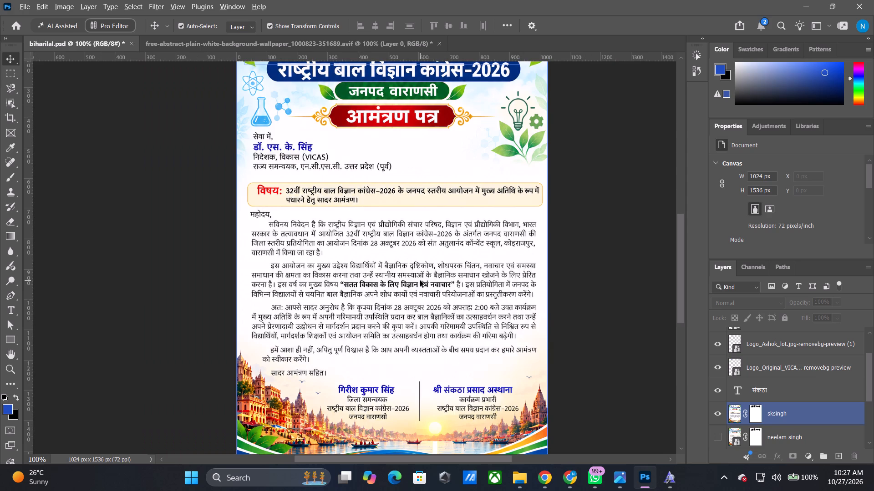
{"action": "scroll", "coordinate": [420, 281], "scroll_direction": "down", "scroll_amount": 1, "text": "alt+shift"}
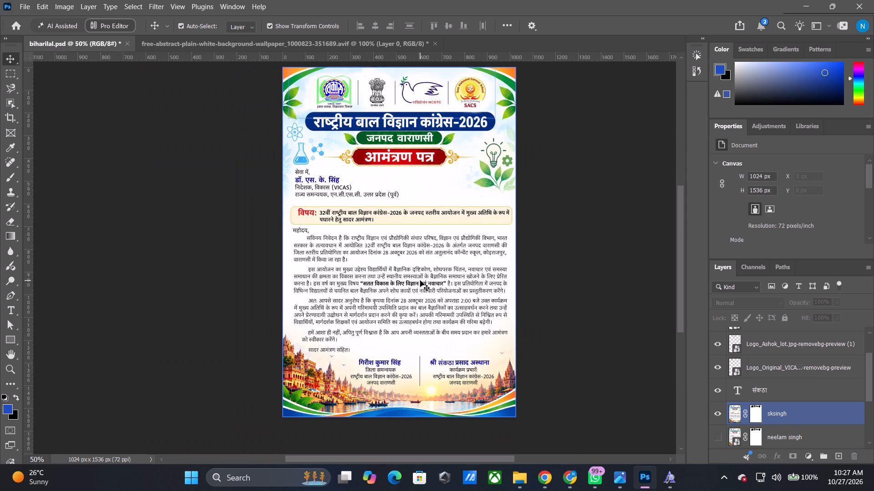
{"action": "scroll", "coordinate": [420, 281], "scroll_direction": "up", "scroll_amount": 1}
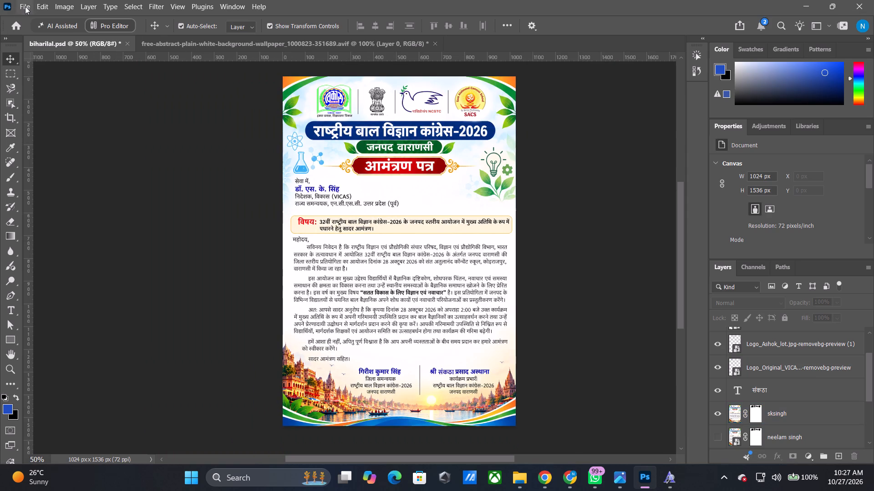
Quick-export the VICAS director's invitation as a PNG in the 27oct folder, reusing its existing file name with the suffix 02.
{"action": "left_click", "coordinate": [25, 6]}
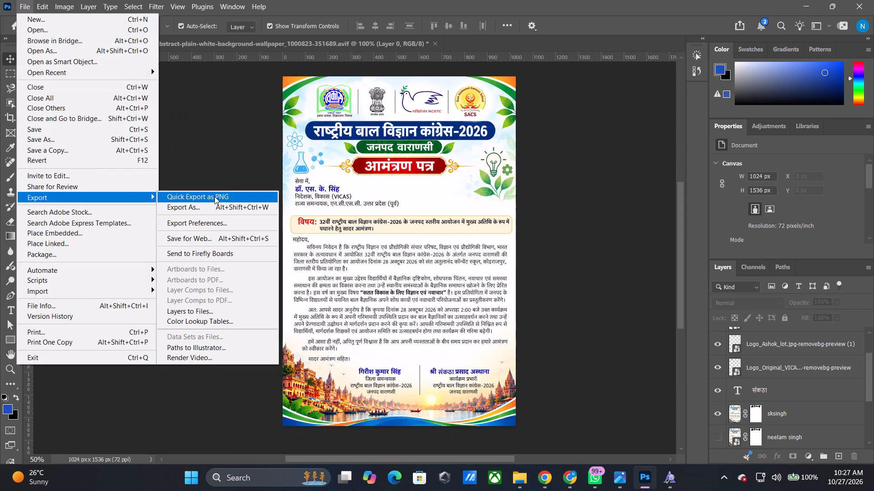
{"action": "left_click", "coordinate": [214, 196]}
{"action": "scroll", "coordinate": [218, 144], "scroll_direction": "down", "scroll_amount": 6}
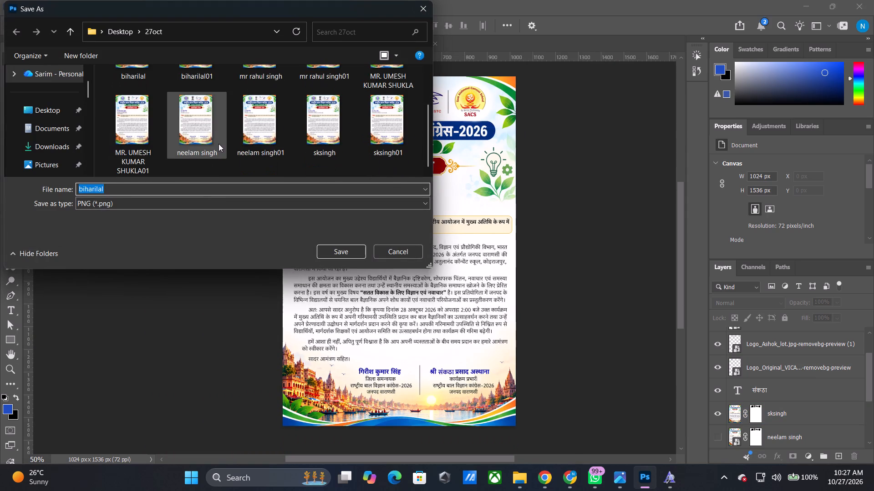
{"action": "left_click", "coordinate": [381, 135]}
{"action": "triple_click", "coordinate": [146, 188]}
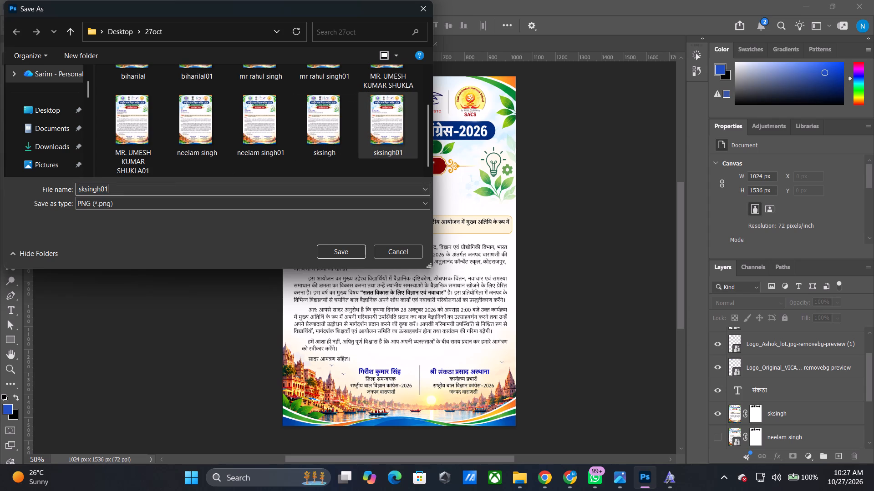
{"action": "key", "text": "BackSpace"}
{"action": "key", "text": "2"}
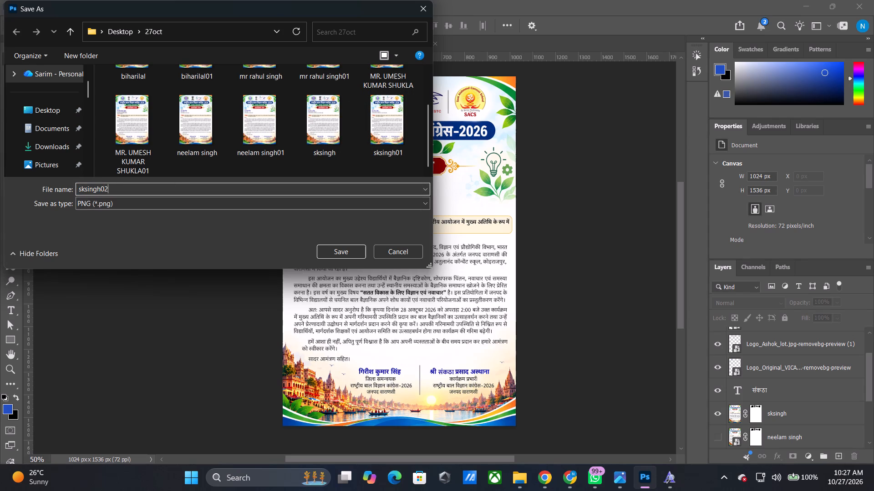
{"action": "left_click", "coordinate": [326, 256]}
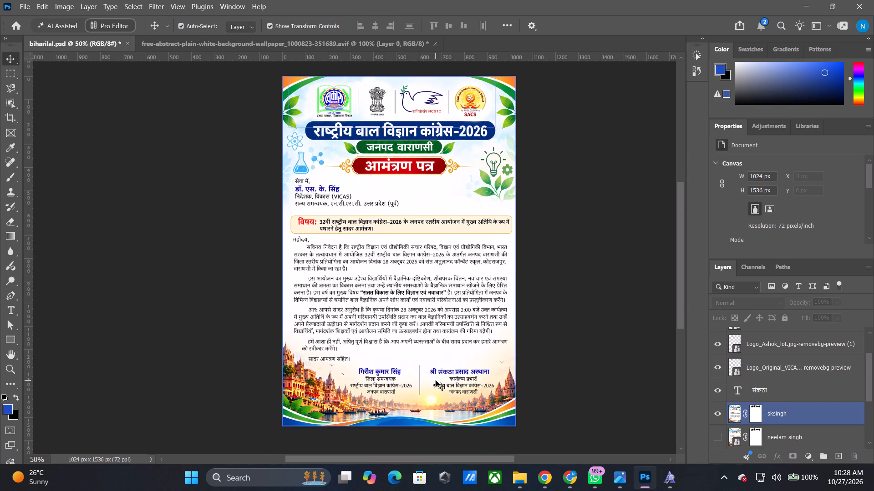
Duplicate the VICAS director's invitation layer within the layer stack.
{"action": "scroll", "coordinate": [436, 381], "scroll_direction": "up", "scroll_amount": 2, "text": "alt+shift"}
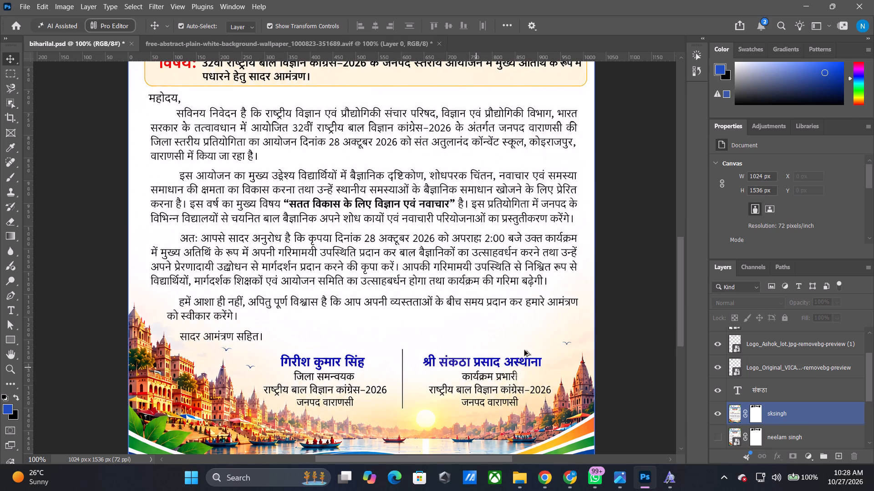
{"action": "left_click", "coordinate": [737, 414], "text": "alt"}
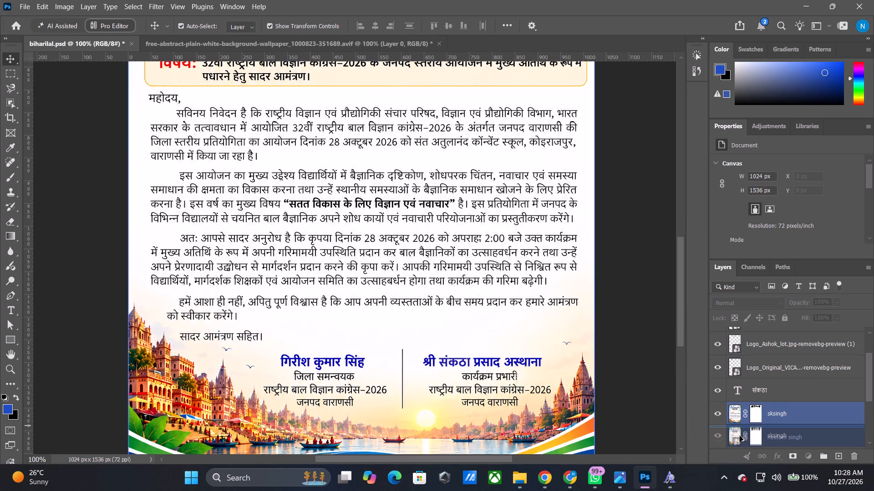
{"action": "left_click_drag", "start_coordinate": [738, 413], "coordinate": [737, 431], "text": "alt"}
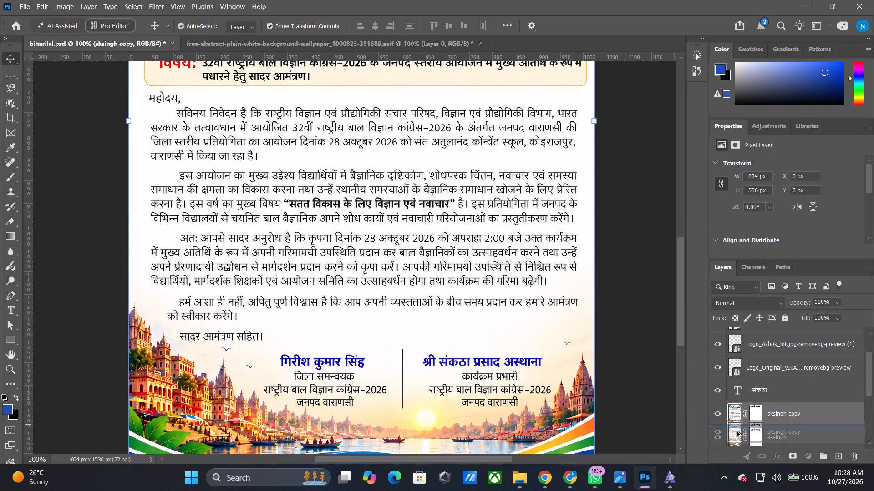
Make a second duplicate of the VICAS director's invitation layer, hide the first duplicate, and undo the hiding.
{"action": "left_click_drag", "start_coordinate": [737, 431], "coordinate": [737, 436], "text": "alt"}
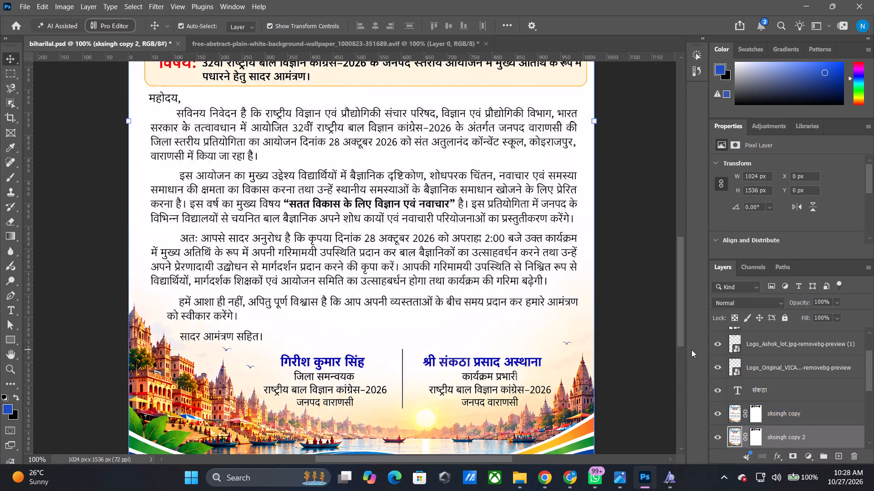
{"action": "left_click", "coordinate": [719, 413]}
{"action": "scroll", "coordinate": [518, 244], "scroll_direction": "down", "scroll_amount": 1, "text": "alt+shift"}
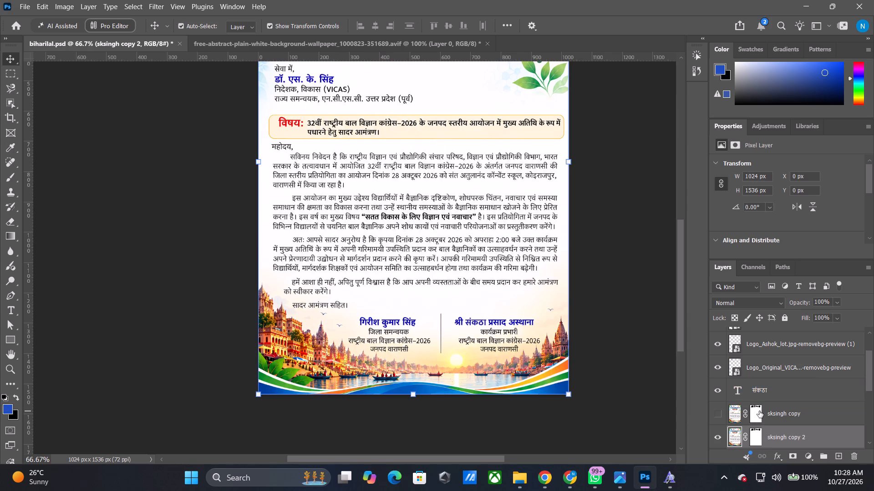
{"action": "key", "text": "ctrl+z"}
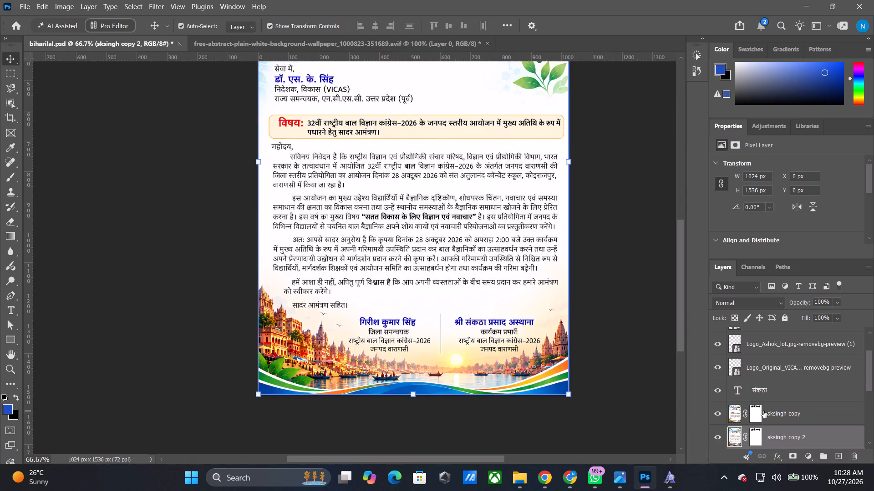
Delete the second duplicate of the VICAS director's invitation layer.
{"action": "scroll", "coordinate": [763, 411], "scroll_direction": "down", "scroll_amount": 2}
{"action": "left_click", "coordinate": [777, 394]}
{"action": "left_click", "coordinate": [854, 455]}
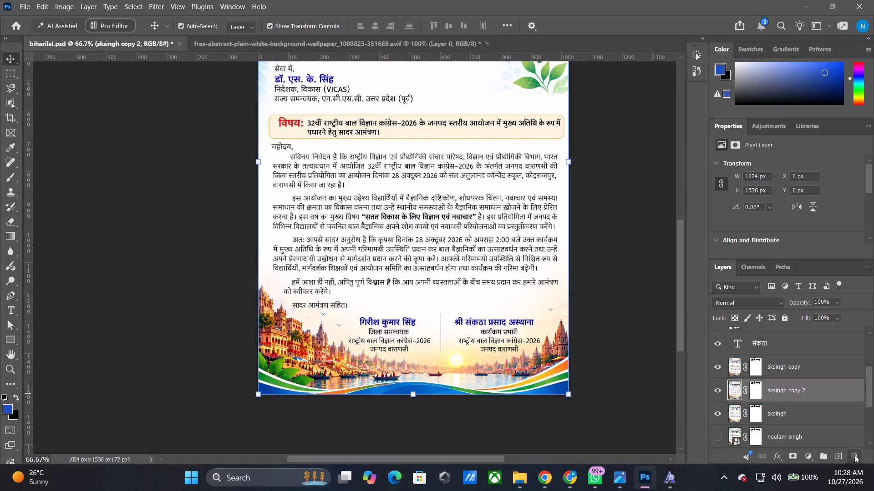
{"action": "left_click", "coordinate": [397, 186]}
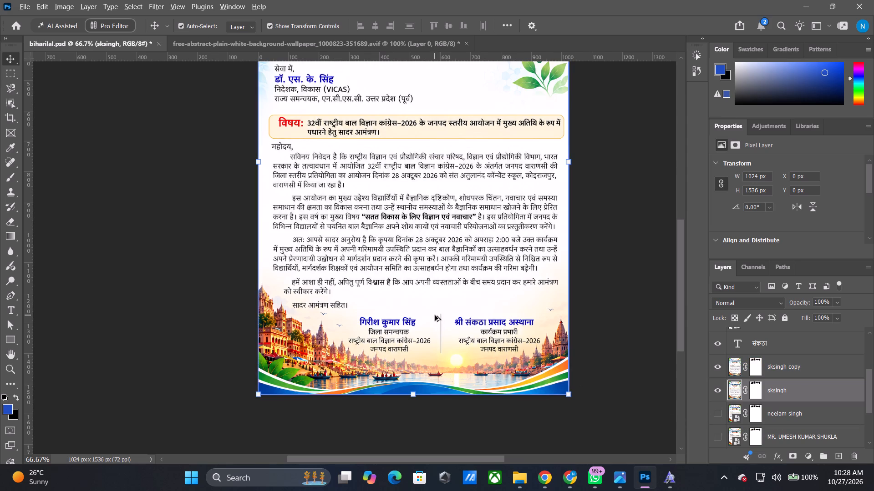
Draw a rectangle about 80 × 42 px around the programme in-charge's first name, just above the director's original invitation layer.
{"action": "scroll", "coordinate": [464, 315], "scroll_direction": "up", "scroll_amount": 2, "text": "alt+shift"}
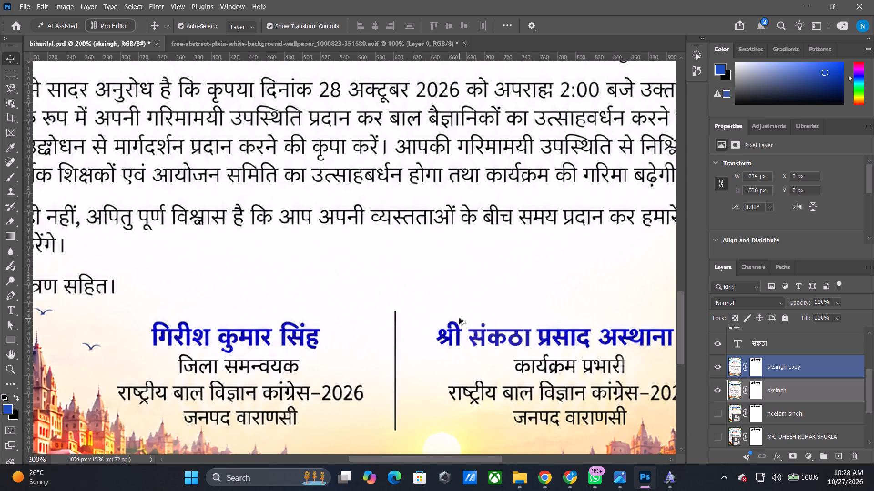
{"action": "scroll", "coordinate": [459, 318], "scroll_direction": "down", "scroll_amount": 1, "text": "alt+shift"}
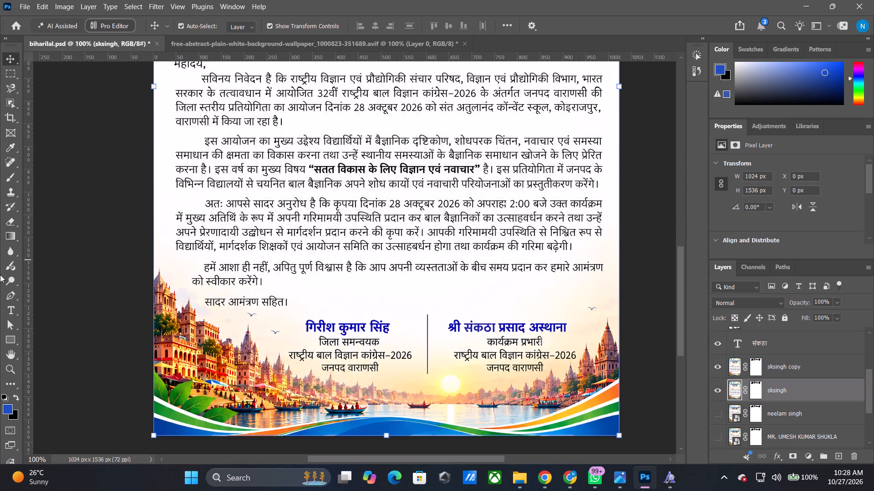
{"action": "left_click", "coordinate": [2, 337]}
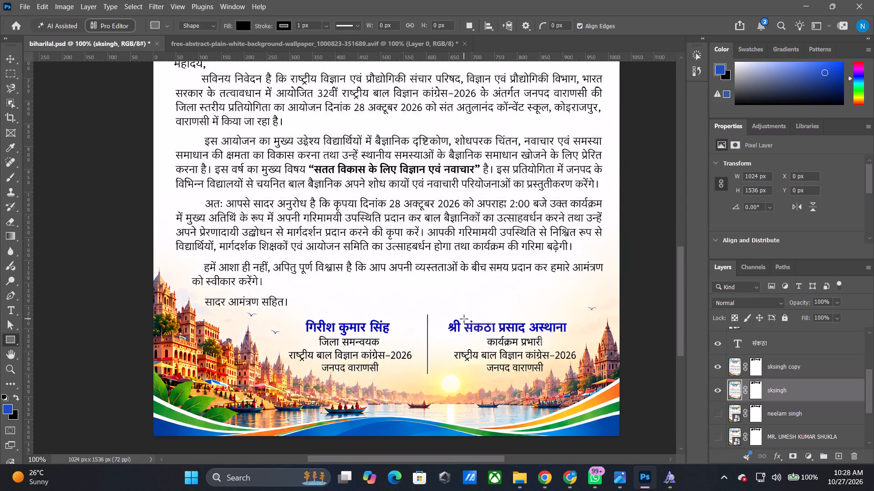
{"action": "left_click_drag", "start_coordinate": [462, 317], "coordinate": [497, 335]}
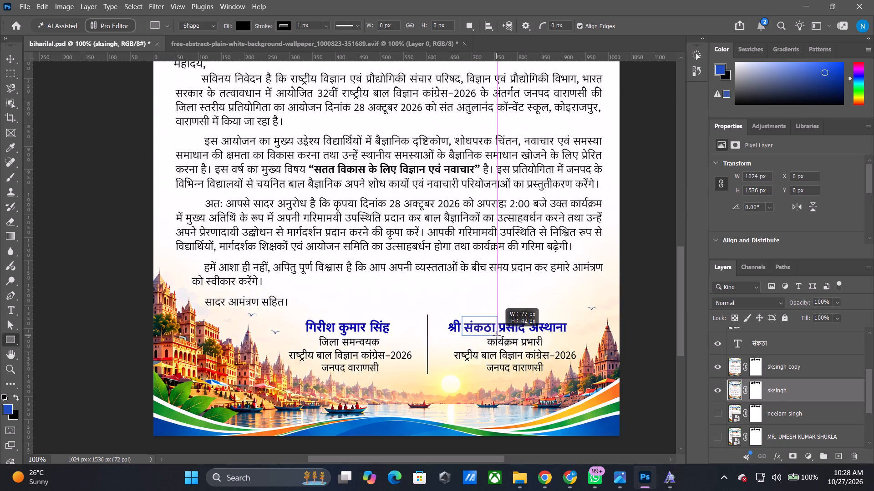
{"action": "left_click_drag", "start_coordinate": [497, 335], "coordinate": [498, 335]}
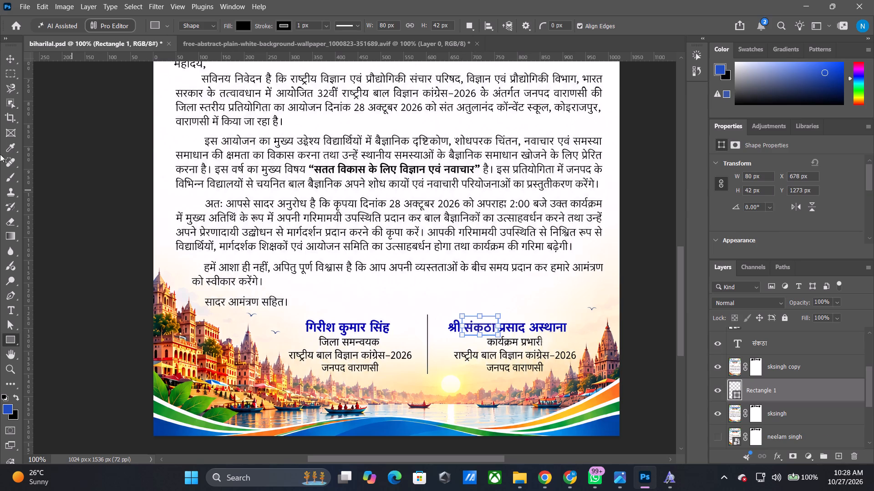
{"action": "left_click", "coordinate": [7, 55]}
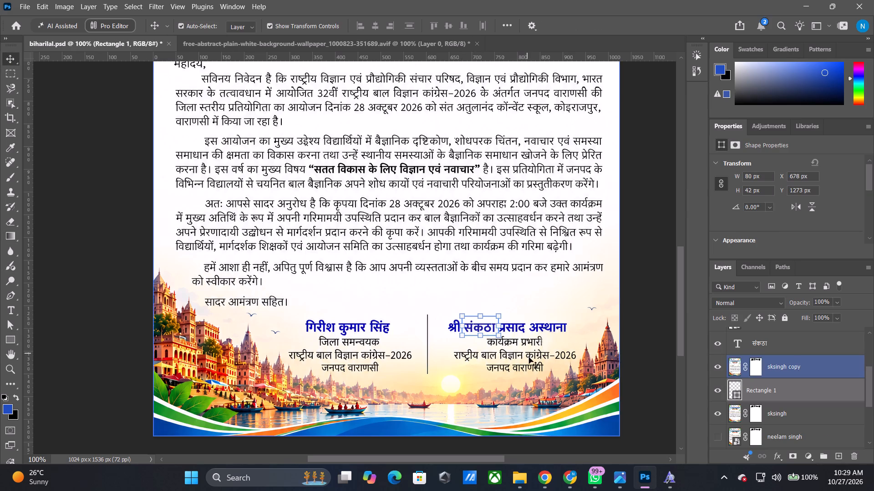
Set the rectangle's fill to off-white fefefd, sampled from the invitation background above the programme in-charge's name.
{"action": "scroll", "coordinate": [833, 206], "scroll_direction": "down", "scroll_amount": 2}
{"action": "left_click", "coordinate": [747, 238]}
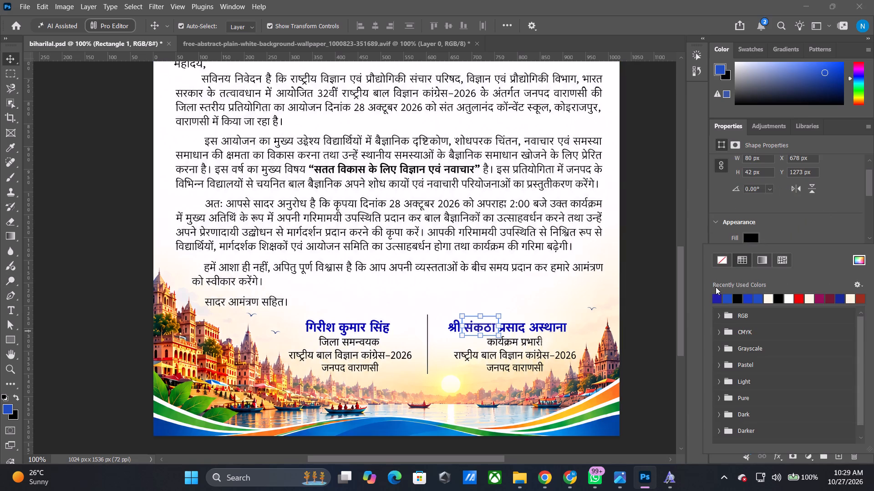
{"action": "left_click", "coordinate": [858, 257]}
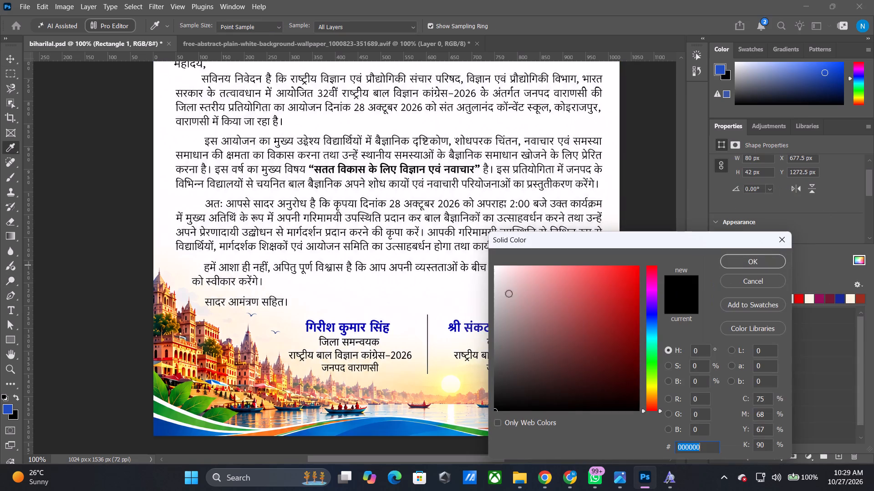
{"action": "left_click", "coordinate": [439, 316]}
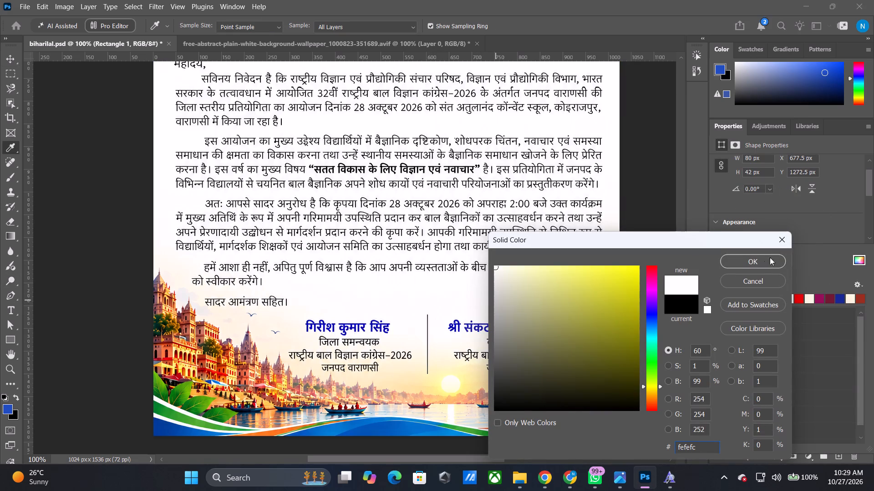
{"action": "left_click", "coordinate": [474, 299]}
{"action": "left_click", "coordinate": [735, 262]}
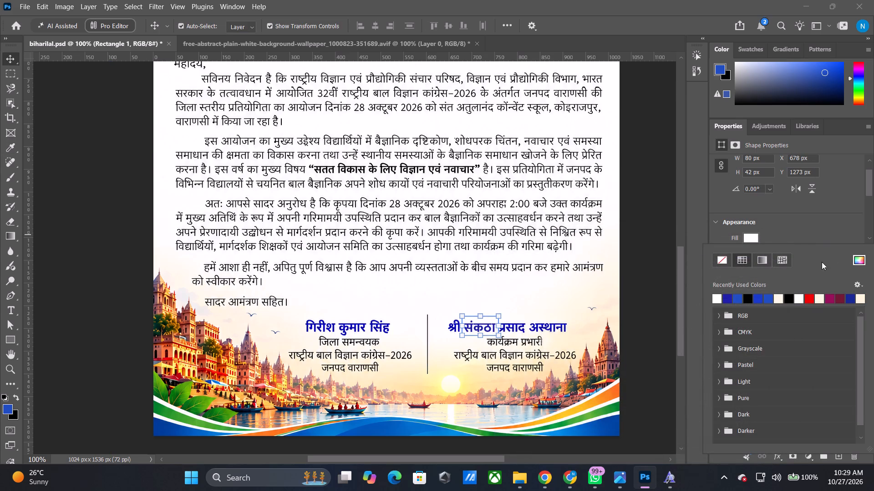
{"action": "left_click", "coordinate": [715, 224]}
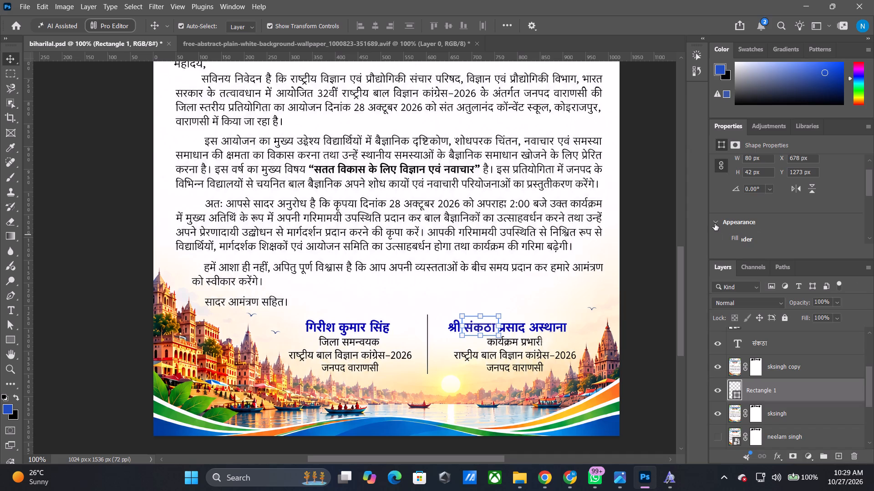
Move the rectangle layer down the layer stack to just above the bottom cloud background layer, Layer 1.
{"action": "scroll", "coordinate": [763, 411], "scroll_direction": "down", "scroll_amount": 6}
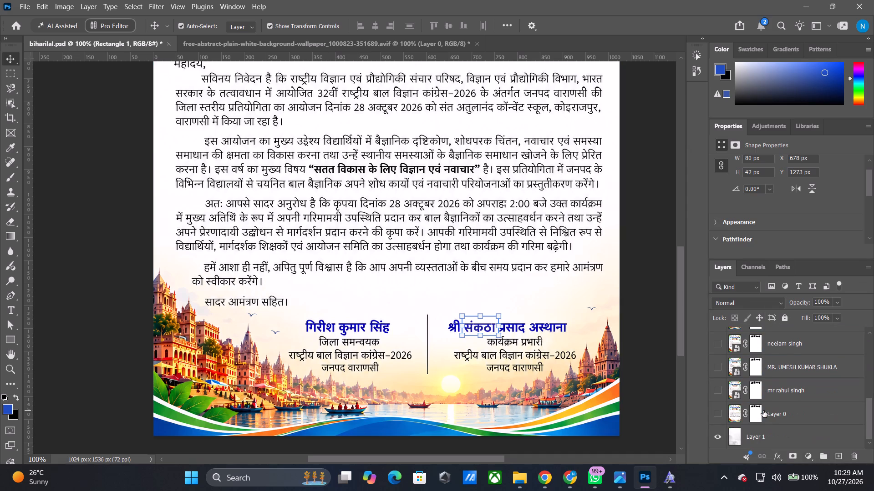
{"action": "scroll", "coordinate": [764, 385], "scroll_direction": "up", "scroll_amount": 3}
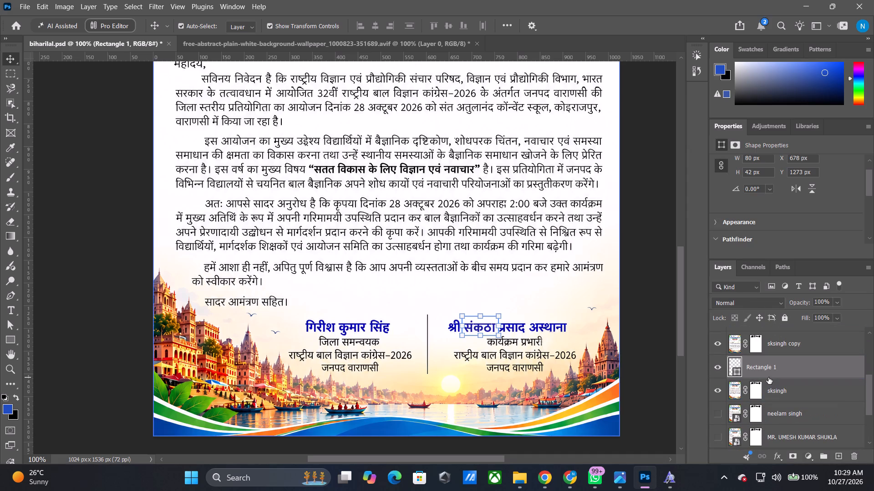
{"action": "left_click_drag", "start_coordinate": [776, 368], "coordinate": [777, 453]}
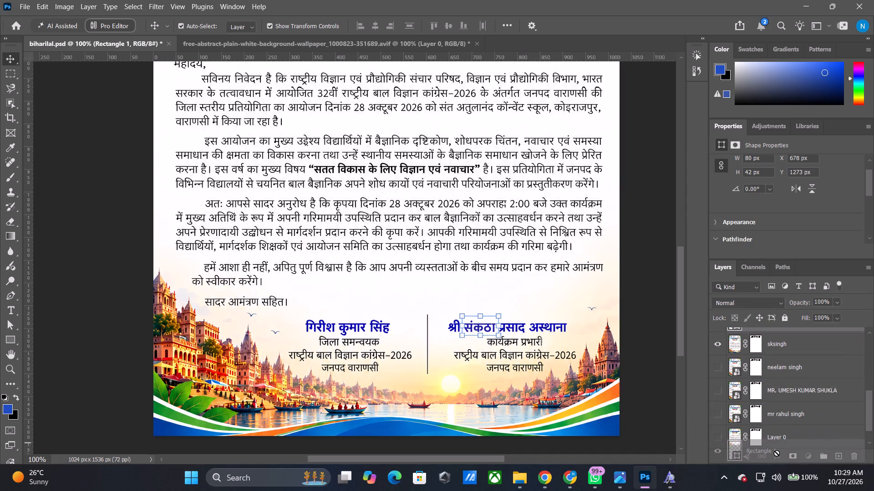
{"action": "left_click_drag", "start_coordinate": [777, 453], "coordinate": [784, 424]}
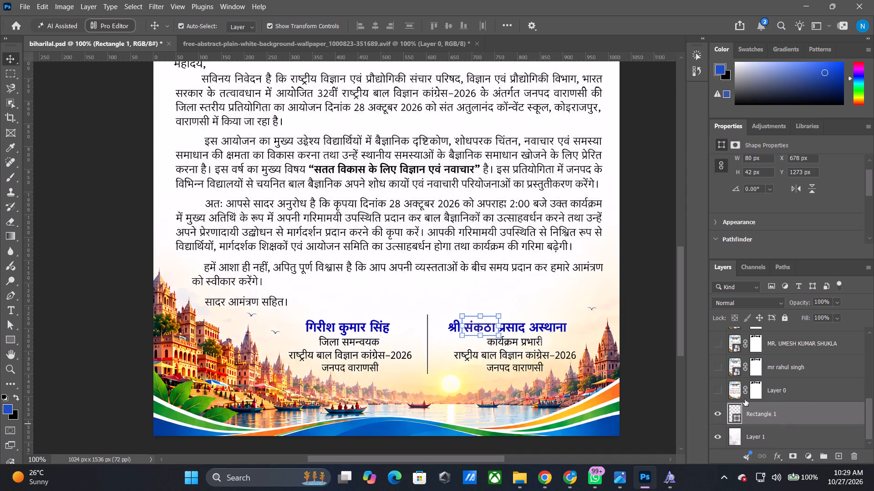
Hide and delete the duplicate of the VICAS director's invitation layer, keeping the original.
{"action": "scroll", "coordinate": [782, 406], "scroll_direction": "up", "scroll_amount": 4}
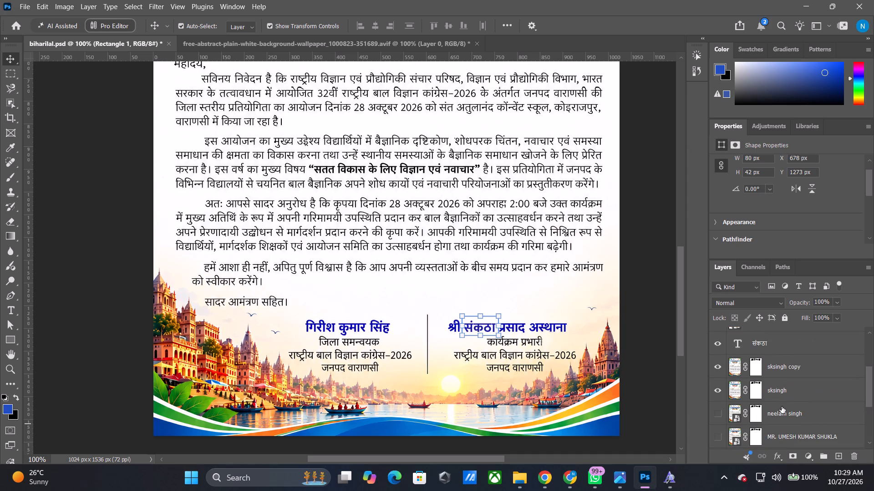
{"action": "scroll", "coordinate": [477, 260], "scroll_direction": "up", "scroll_amount": 8}
{"action": "scroll", "coordinate": [477, 260], "scroll_direction": "down", "scroll_amount": 1, "text": "alt+shift"}
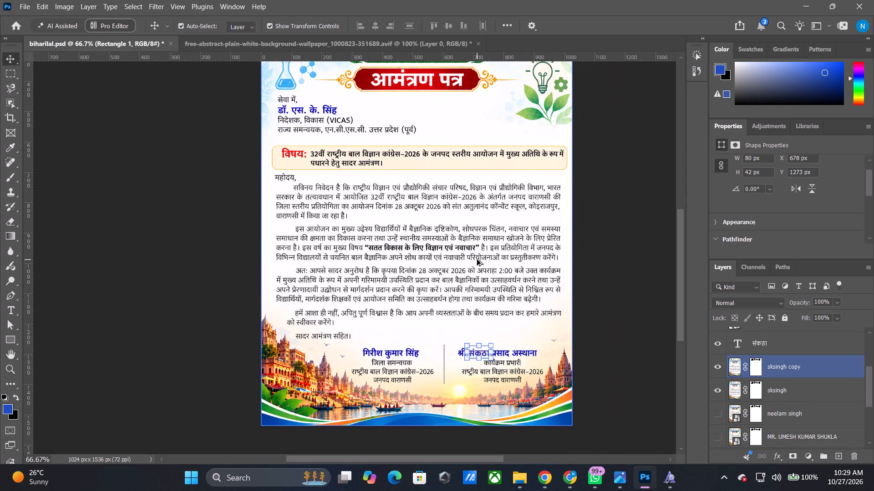
{"action": "left_click", "coordinate": [721, 369]}
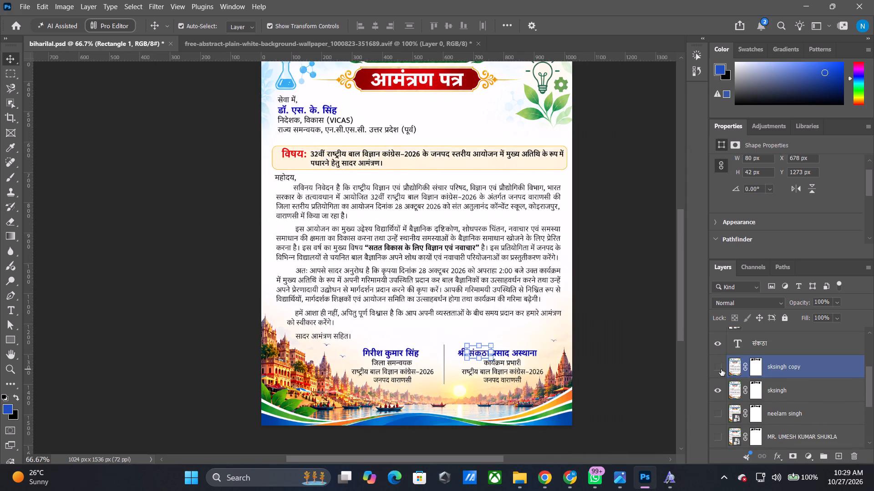
{"action": "left_click", "coordinate": [810, 367]}
{"action": "left_click", "coordinate": [854, 459]}
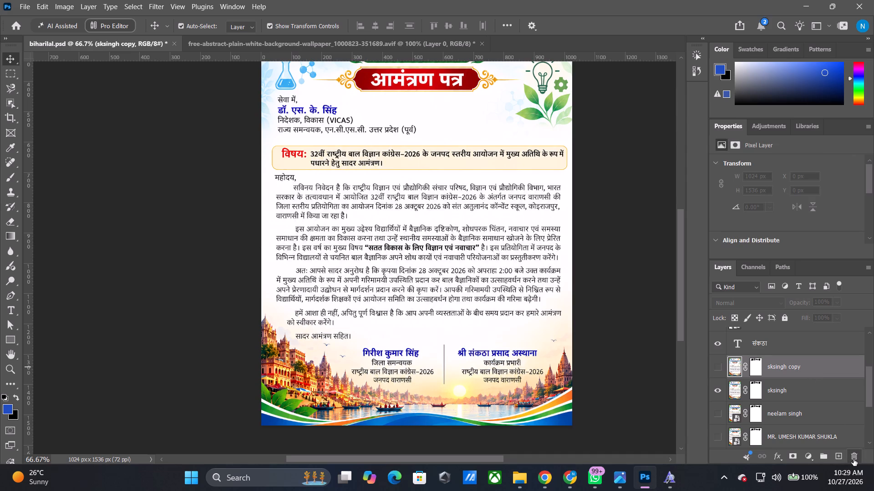
{"action": "left_click", "coordinate": [415, 183]}
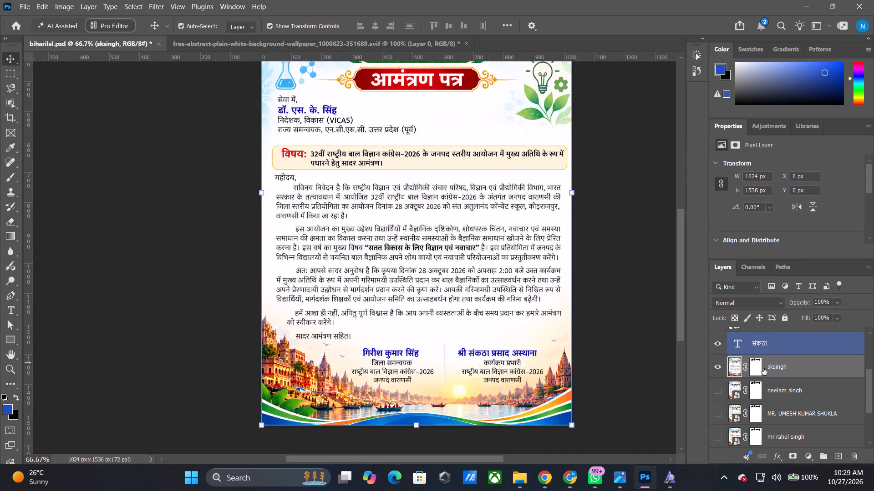
Hide the VICAS director's invitation layer and show the school principal's invitation layer instead.
{"action": "left_click", "coordinate": [717, 367]}
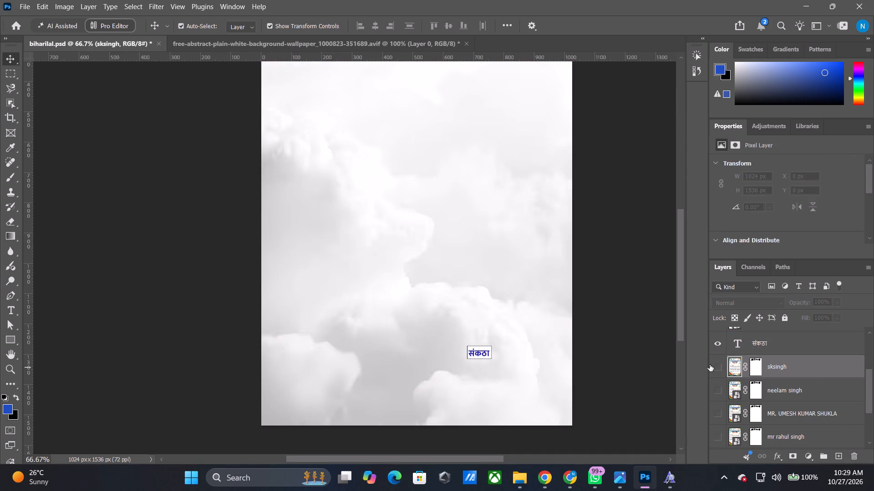
{"action": "left_click", "coordinate": [721, 390]}
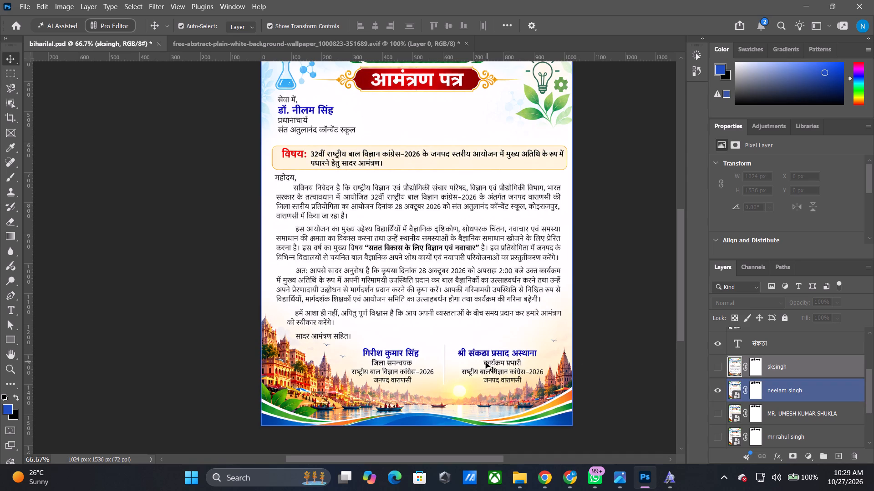
Brush black at size 40 on the principal's invitation layer mask, over the first letters of the programme in-charge's old first name.
{"action": "scroll", "coordinate": [483, 364], "scroll_direction": "up", "scroll_amount": 2, "text": "alt+shift"}
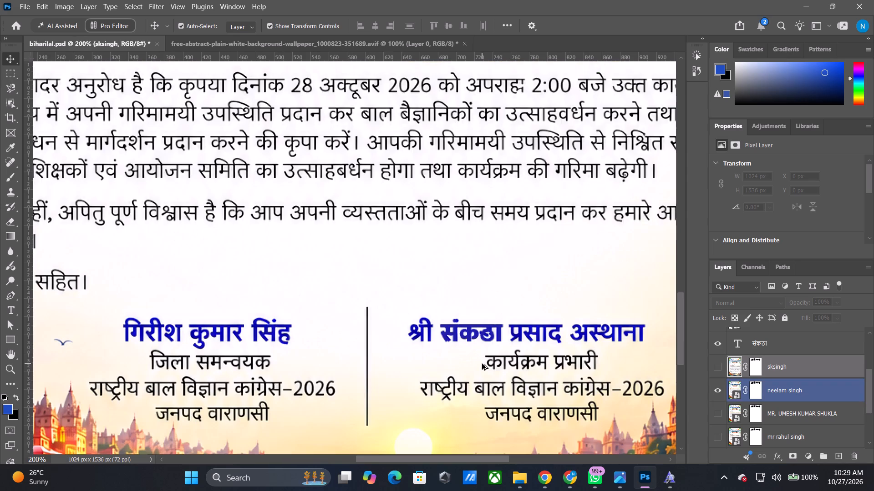
{"action": "scroll", "coordinate": [777, 398], "scroll_direction": "down", "scroll_amount": 2}
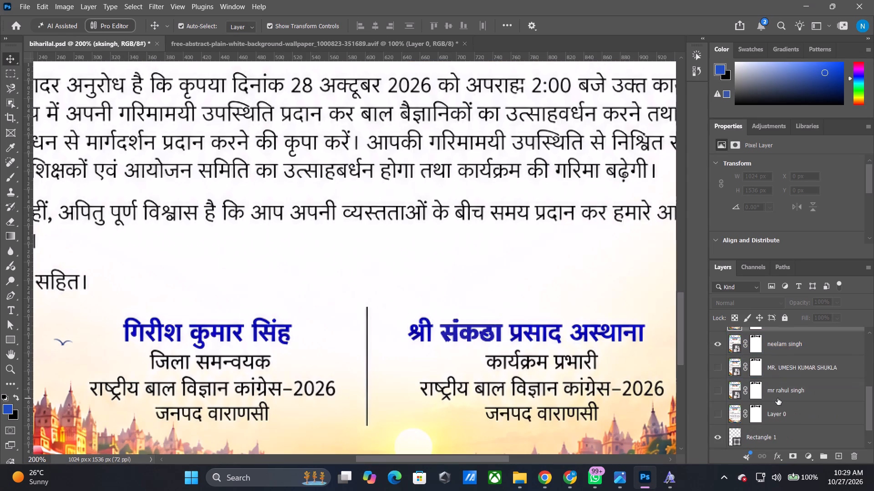
{"action": "scroll", "coordinate": [777, 399], "scroll_direction": "down", "scroll_amount": 4}
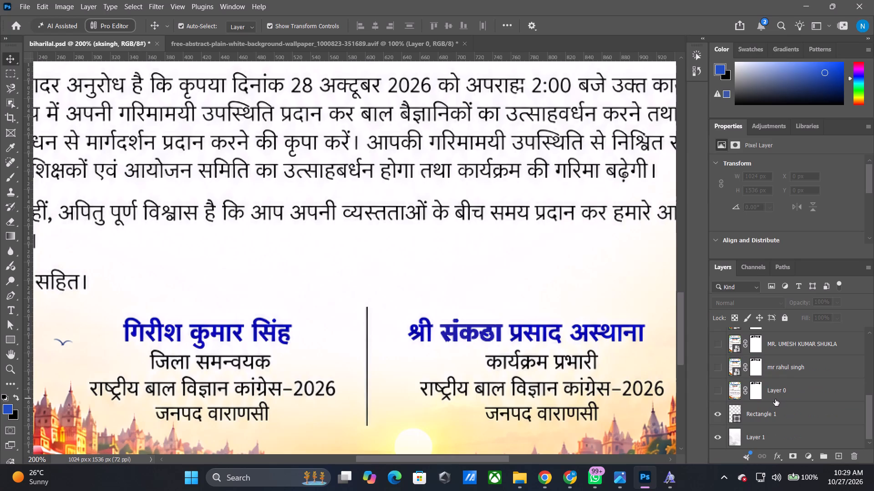
{"action": "scroll", "coordinate": [775, 399], "scroll_direction": "up", "scroll_amount": 3}
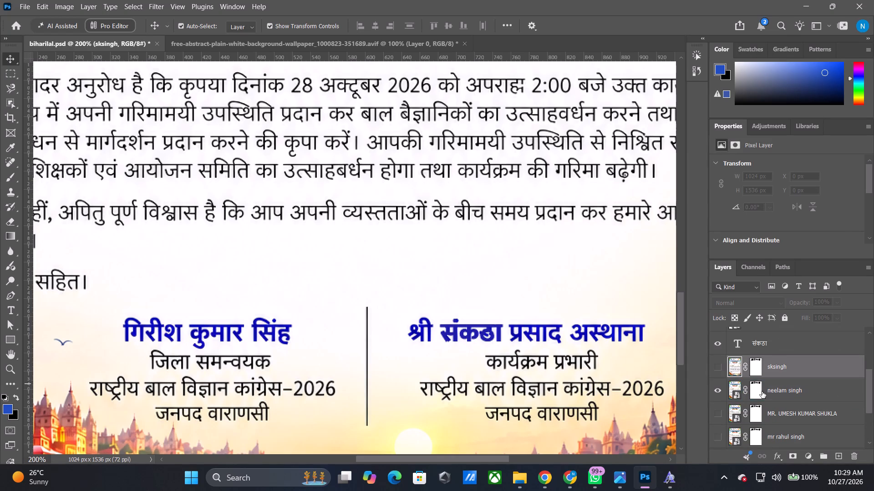
{"action": "left_click", "coordinate": [755, 390]}
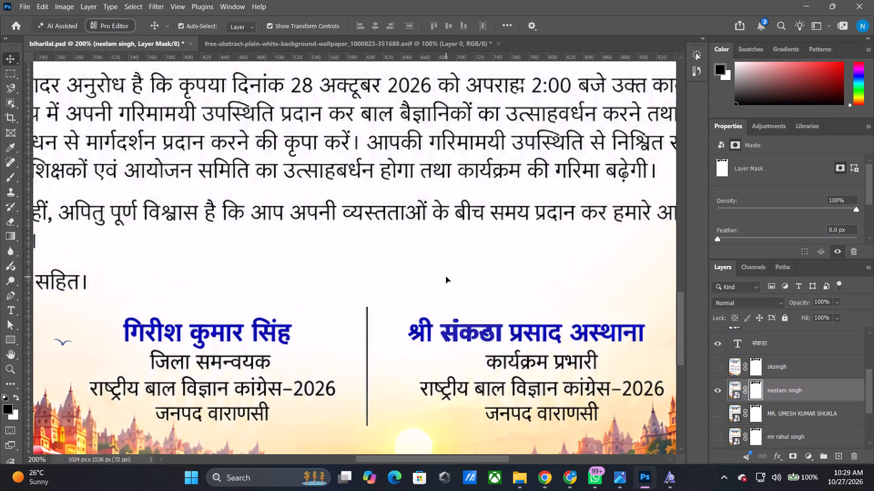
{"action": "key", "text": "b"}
{"action": "left_click", "coordinate": [446, 330]}
{"action": "left_click", "coordinate": [456, 331]}
{"action": "left_click_drag", "start_coordinate": [457, 330], "coordinate": [462, 330]}
{"action": "left_click_drag", "start_coordinate": [465, 330], "coordinate": [469, 331]}
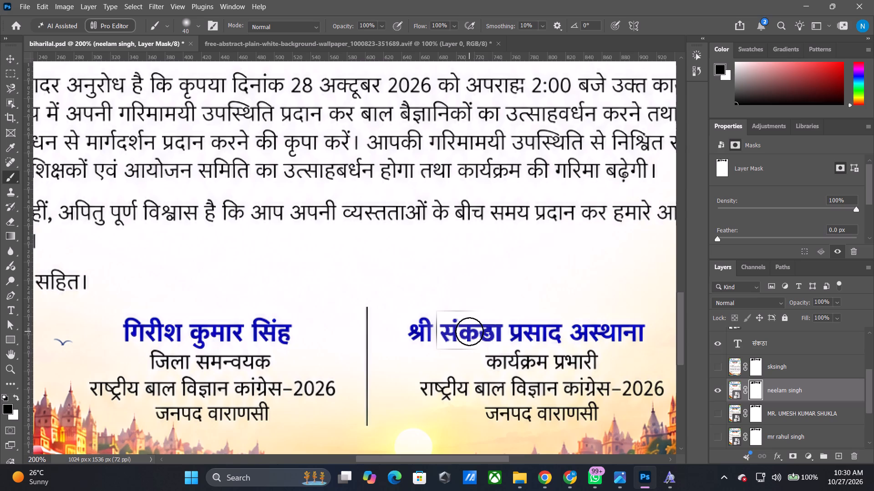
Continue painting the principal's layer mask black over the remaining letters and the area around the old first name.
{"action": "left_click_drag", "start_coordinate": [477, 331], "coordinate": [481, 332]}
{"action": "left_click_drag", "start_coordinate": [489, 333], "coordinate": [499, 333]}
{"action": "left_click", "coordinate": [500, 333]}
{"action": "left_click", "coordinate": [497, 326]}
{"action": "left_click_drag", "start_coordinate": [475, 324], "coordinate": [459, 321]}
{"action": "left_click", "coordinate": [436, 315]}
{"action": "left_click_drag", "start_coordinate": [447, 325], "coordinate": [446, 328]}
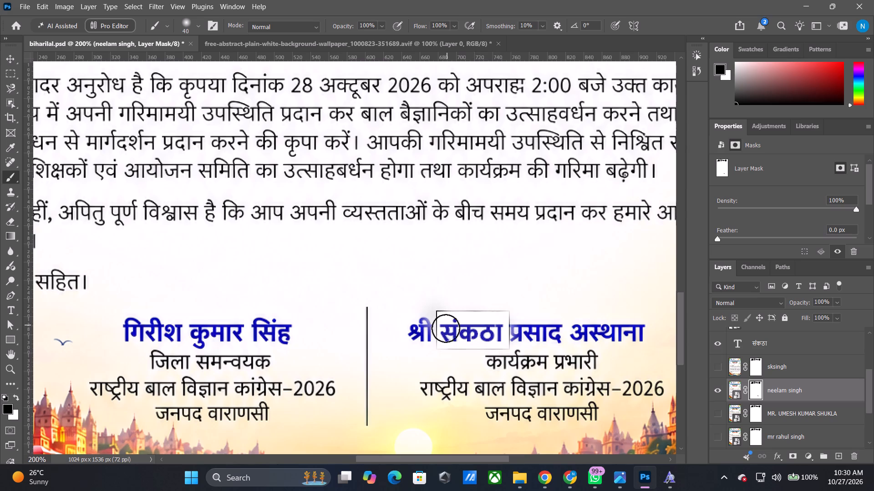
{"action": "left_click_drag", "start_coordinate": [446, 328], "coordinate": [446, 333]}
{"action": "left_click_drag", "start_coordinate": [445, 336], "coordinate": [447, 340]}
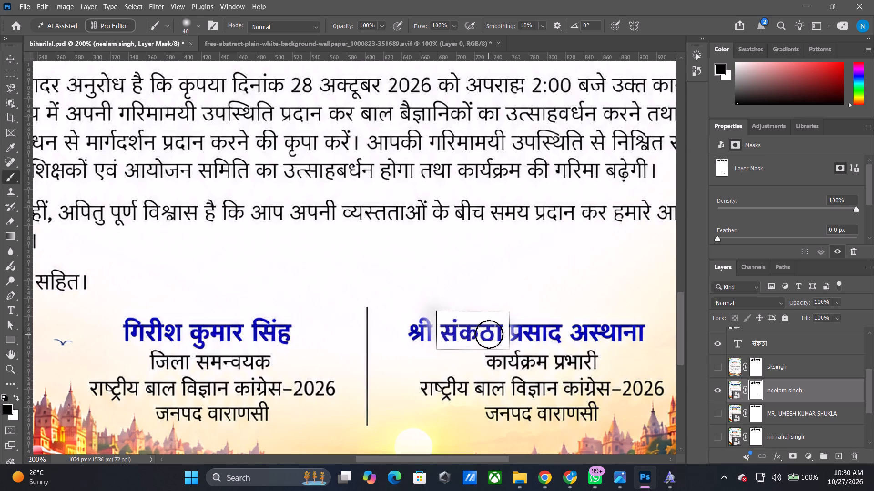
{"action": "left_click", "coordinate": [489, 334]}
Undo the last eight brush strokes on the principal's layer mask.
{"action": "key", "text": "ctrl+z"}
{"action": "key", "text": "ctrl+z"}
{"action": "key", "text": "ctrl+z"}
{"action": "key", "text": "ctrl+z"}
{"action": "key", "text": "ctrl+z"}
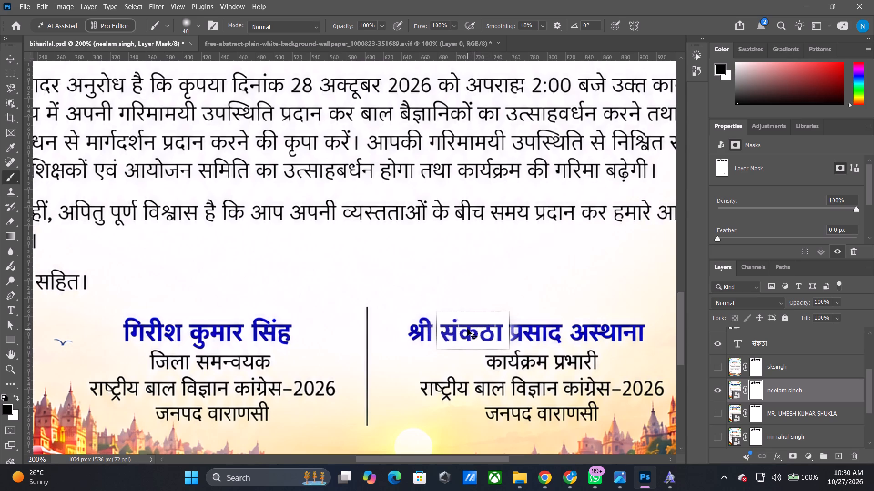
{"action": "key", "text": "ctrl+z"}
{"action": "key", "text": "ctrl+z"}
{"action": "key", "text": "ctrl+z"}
Repaint the principal's layer mask in black over the remaining letters and upper edge of the old first name.
{"action": "left_click", "coordinate": [452, 322]}
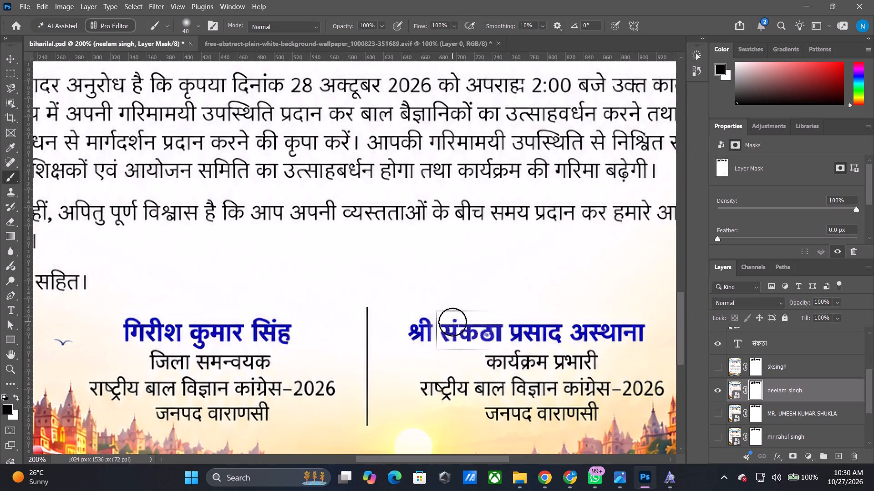
{"action": "left_click_drag", "start_coordinate": [461, 334], "coordinate": [465, 334]}
{"action": "left_click", "coordinate": [478, 334]}
{"action": "double_click", "coordinate": [482, 334]}
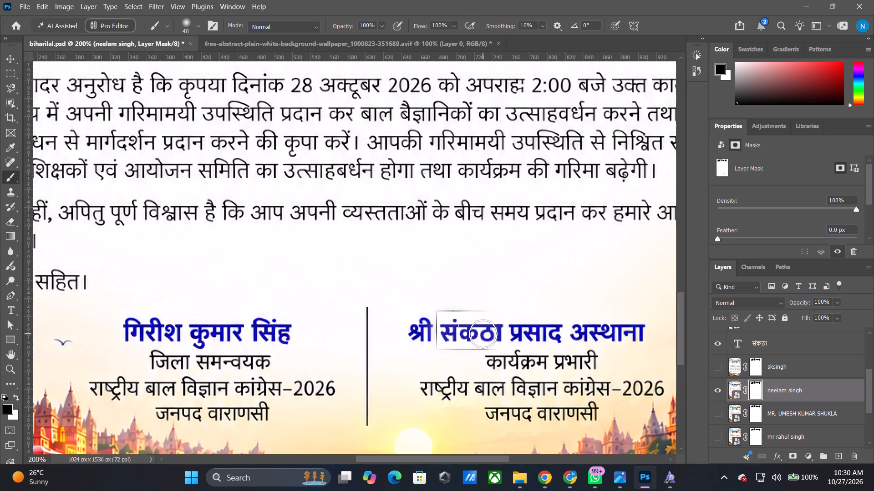
{"action": "left_click", "coordinate": [489, 328]}
{"action": "left_click", "coordinate": [488, 327]}
{"action": "left_click", "coordinate": [455, 314]}
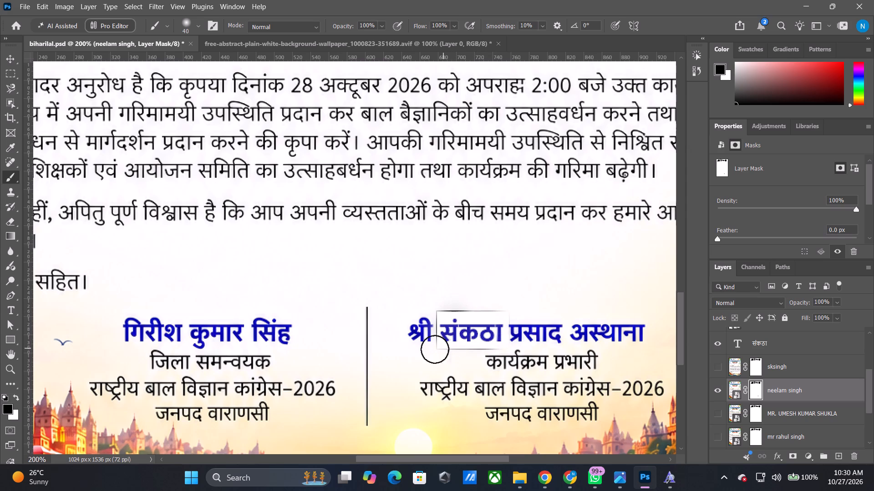
Add a red 1 px inside stroke at 100% opacity to the Rectangle 1 shape around the programme in-charge's first name.
{"action": "left_click", "coordinate": [14, 61]}
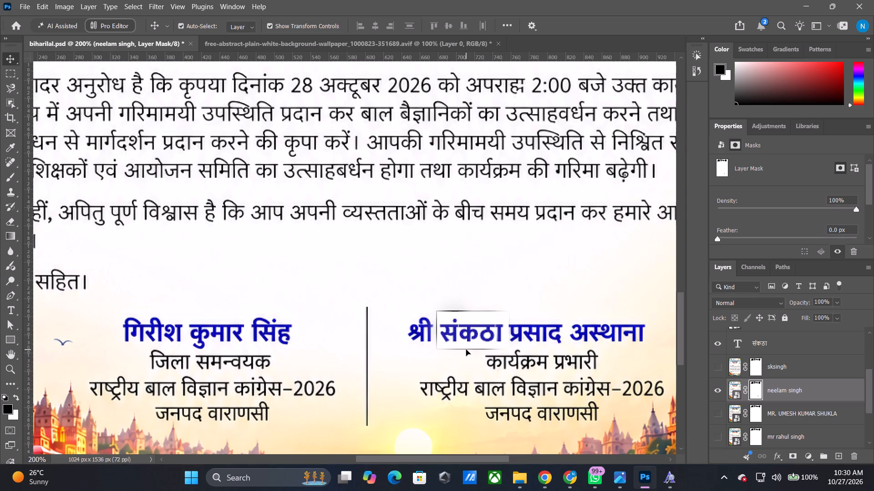
{"action": "left_click", "coordinate": [458, 311]}
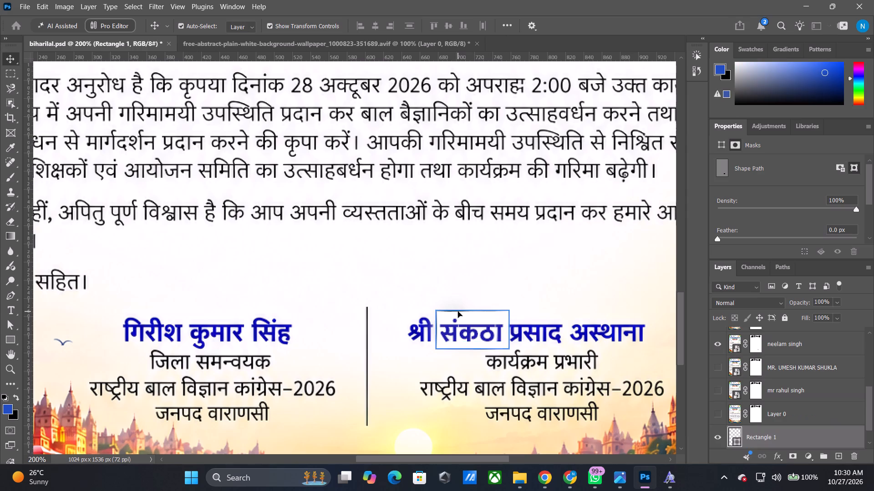
{"action": "scroll", "coordinate": [798, 223], "scroll_direction": "down", "scroll_amount": 5}
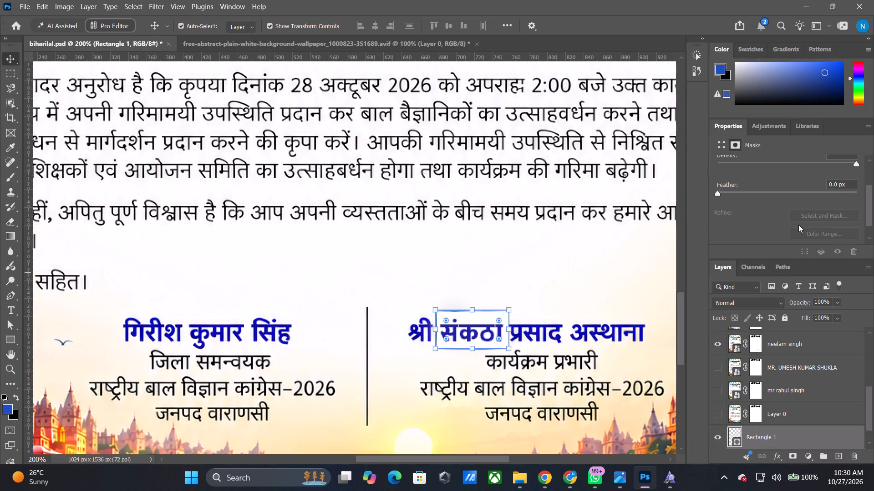
{"action": "scroll", "coordinate": [798, 225], "scroll_direction": "down", "scroll_amount": 5}
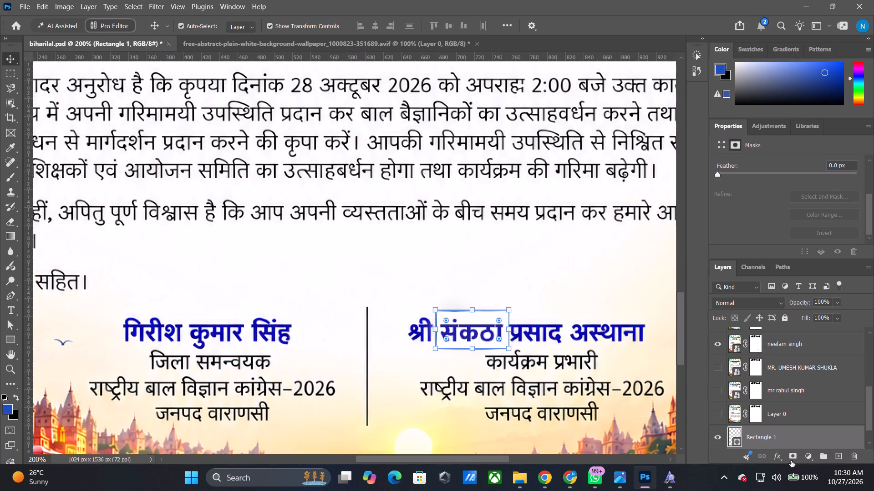
{"action": "left_click", "coordinate": [777, 459]}
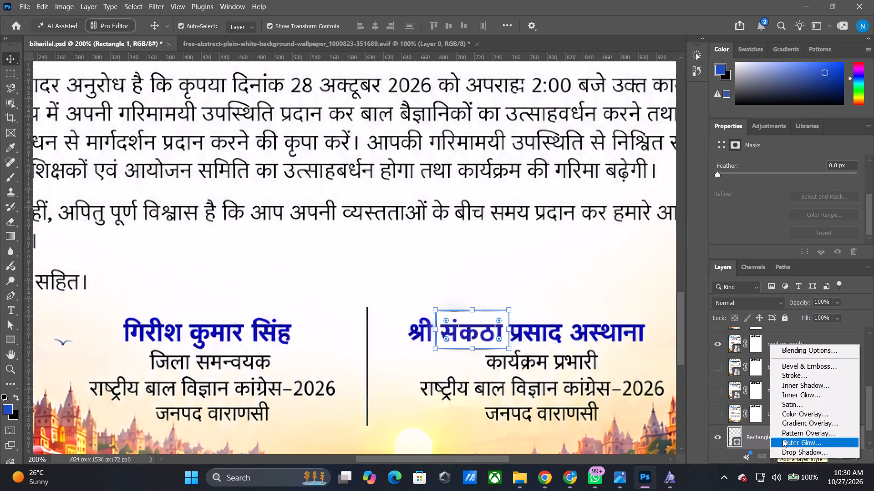
{"action": "left_click", "coordinate": [794, 380]}
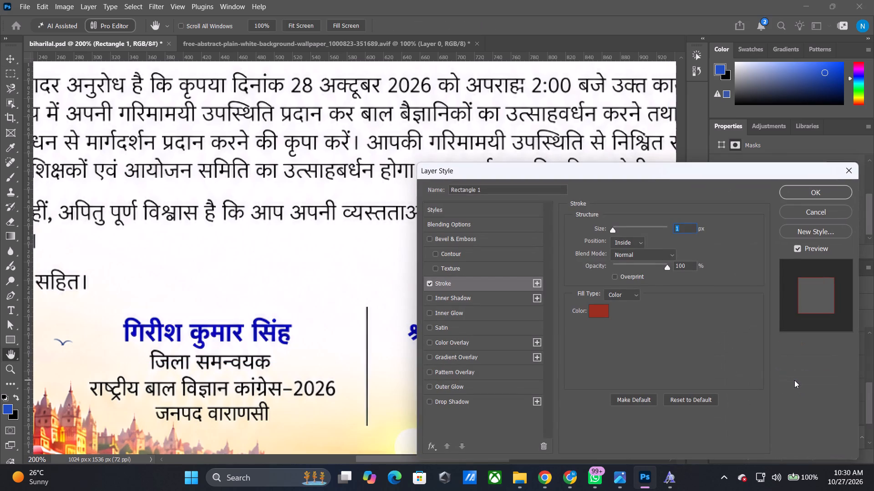
{"action": "left_click_drag", "start_coordinate": [618, 234], "coordinate": [593, 233]}
{"action": "left_click_drag", "start_coordinate": [609, 230], "coordinate": [597, 230]}
{"action": "left_click_drag", "start_coordinate": [617, 227], "coordinate": [604, 229]}
{"action": "left_click", "coordinate": [800, 189]}
Scale the Rectangle 1 shape proportionally to about 1444% so it extends past both side edges of the invitation.
{"action": "scroll", "coordinate": [523, 305], "scroll_direction": "down", "scroll_amount": 2, "text": "alt+shift"}
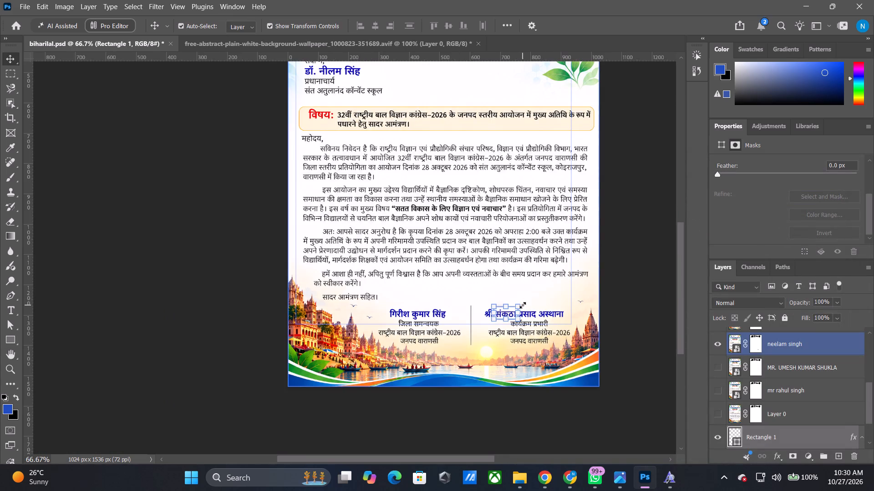
{"action": "left_click_drag", "start_coordinate": [519, 315], "coordinate": [579, 321]}
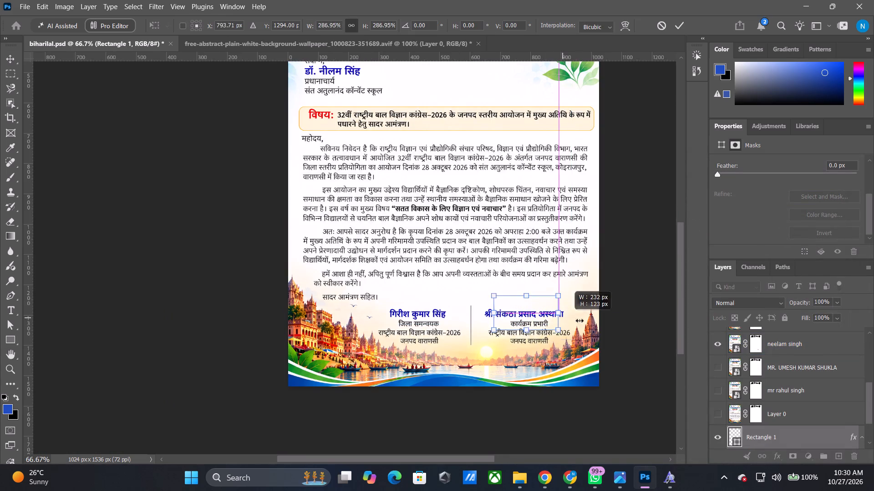
{"action": "left_click_drag", "start_coordinate": [579, 321], "coordinate": [615, 322]}
{"action": "left_click_drag", "start_coordinate": [496, 313], "coordinate": [445, 311]}
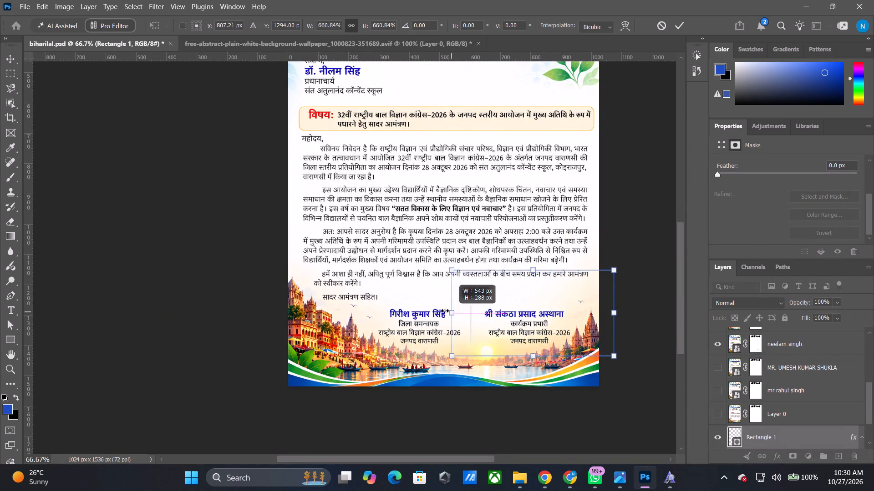
{"action": "left_click_drag", "start_coordinate": [445, 311], "coordinate": [263, 291]}
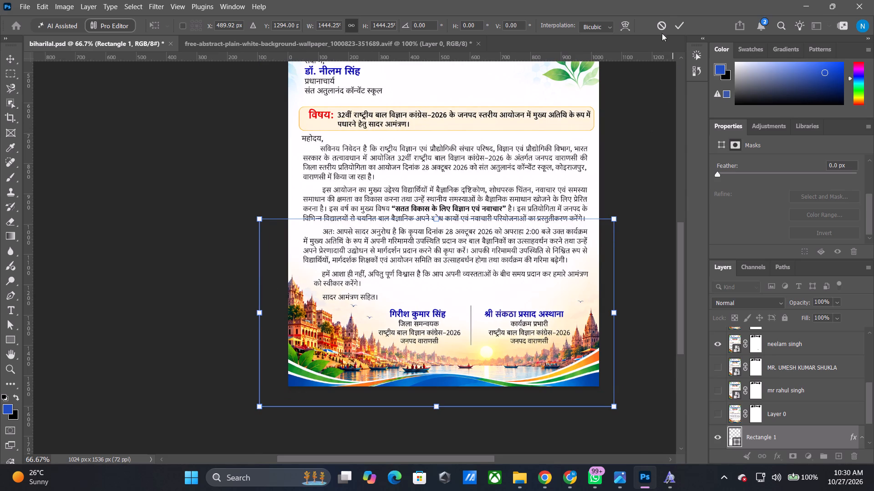
{"action": "left_click", "coordinate": [681, 24]}
{"action": "left_click", "coordinate": [608, 164]}
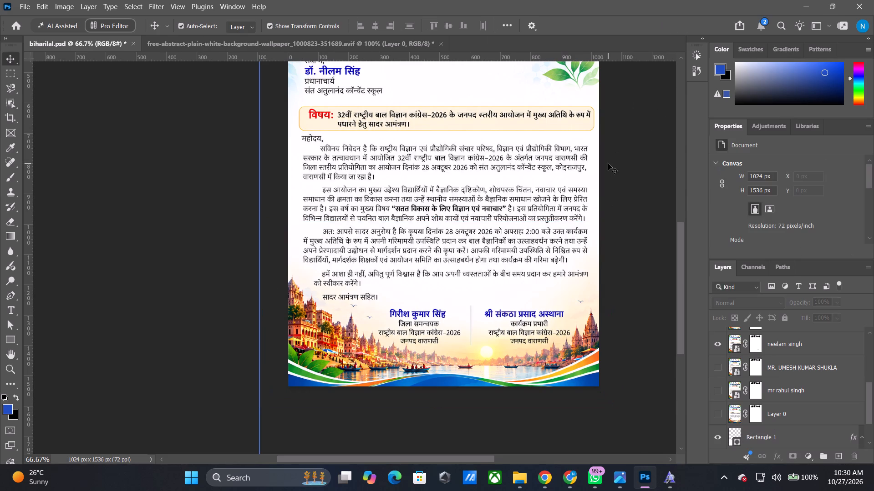
{"action": "scroll", "coordinate": [597, 322], "scroll_direction": "up", "scroll_amount": 2}
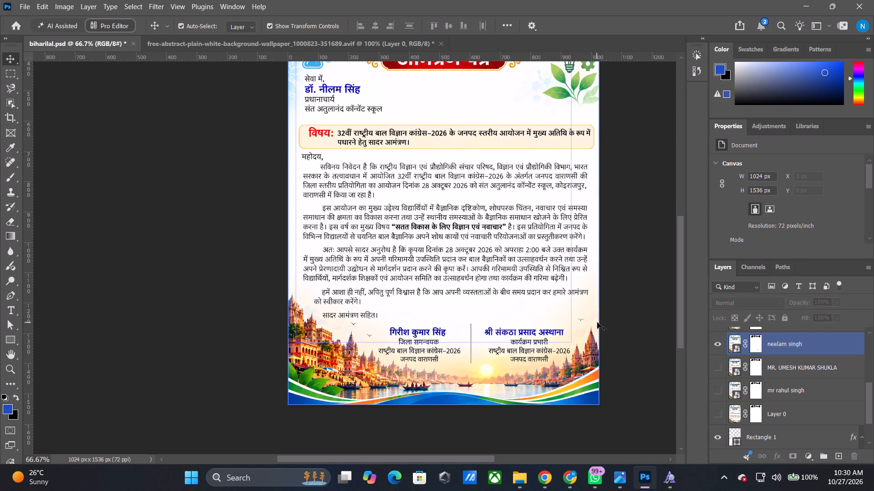
Copy the principal's layer mask onto the deputy education director's invitation layer, replacing its existing mask.
{"action": "left_click_drag", "start_coordinate": [754, 343], "coordinate": [757, 366], "text": "alt"}
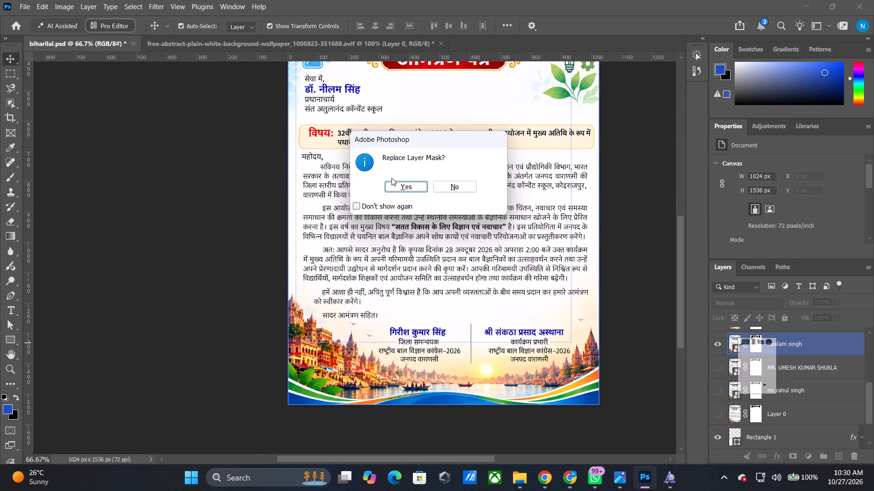
{"action": "left_click", "coordinate": [396, 181]}
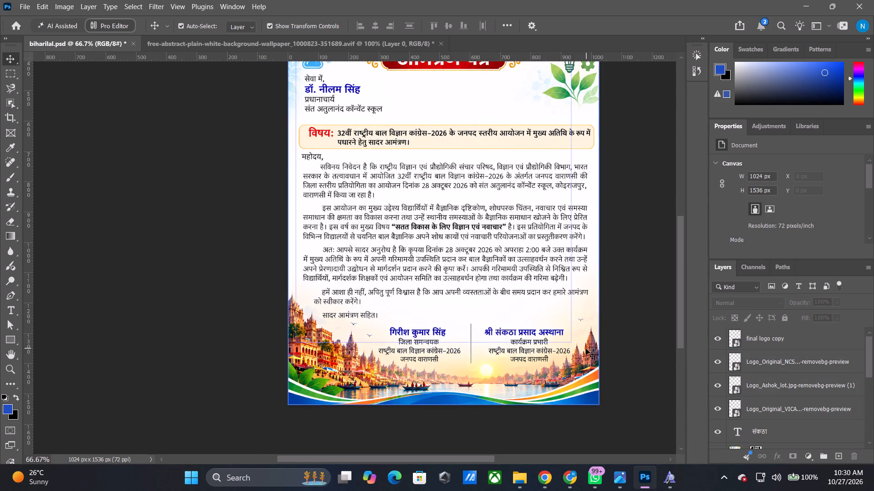
{"action": "scroll", "coordinate": [747, 366], "scroll_direction": "down", "scroll_amount": 3}
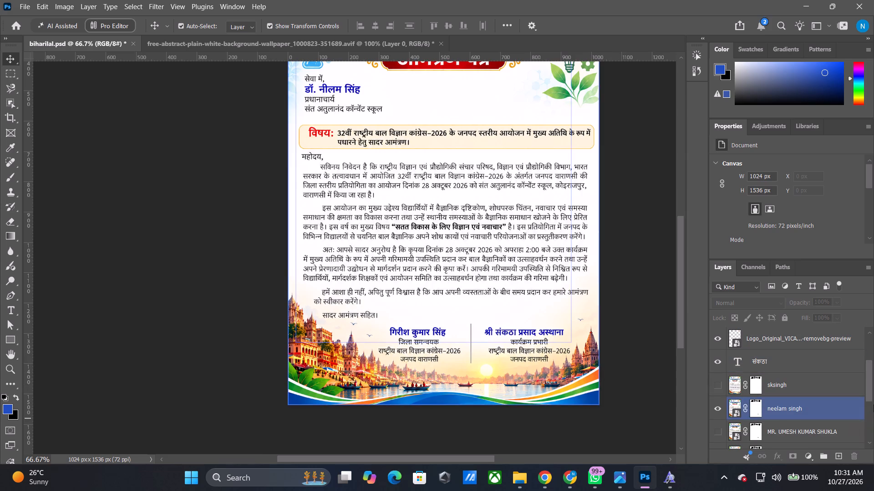
{"action": "left_click_drag", "start_coordinate": [821, 411], "coordinate": [822, 385]}
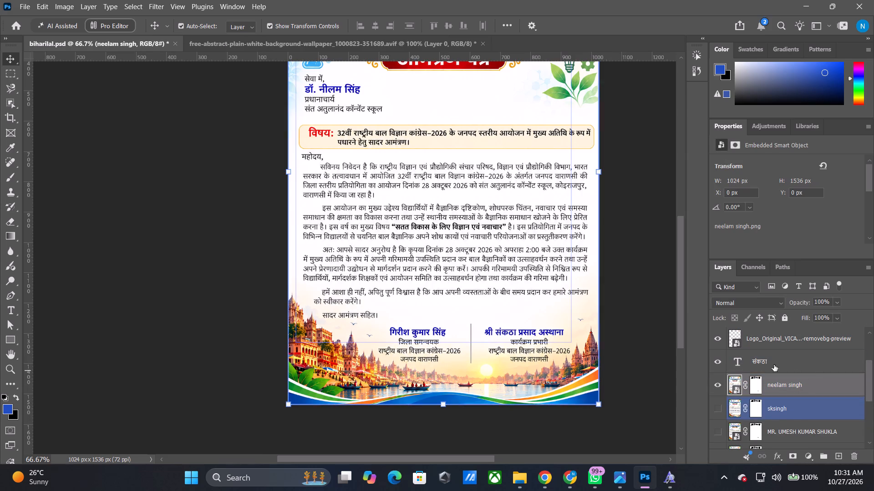
Quick-export the principal's invitation as a PNG in the 27oct folder, reusing the earlier export's name with the suffix 02.
{"action": "scroll", "coordinate": [432, 258], "scroll_direction": "up", "scroll_amount": 9}
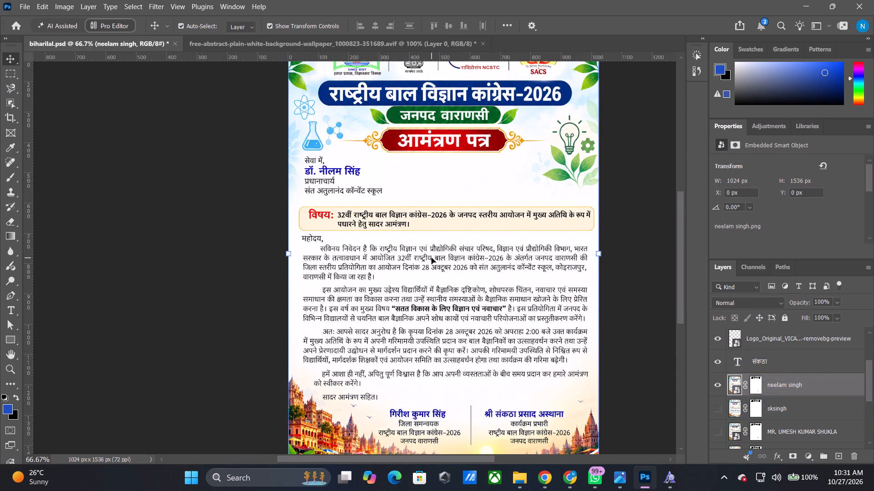
{"action": "scroll", "coordinate": [432, 258], "scroll_direction": "down", "scroll_amount": 1}
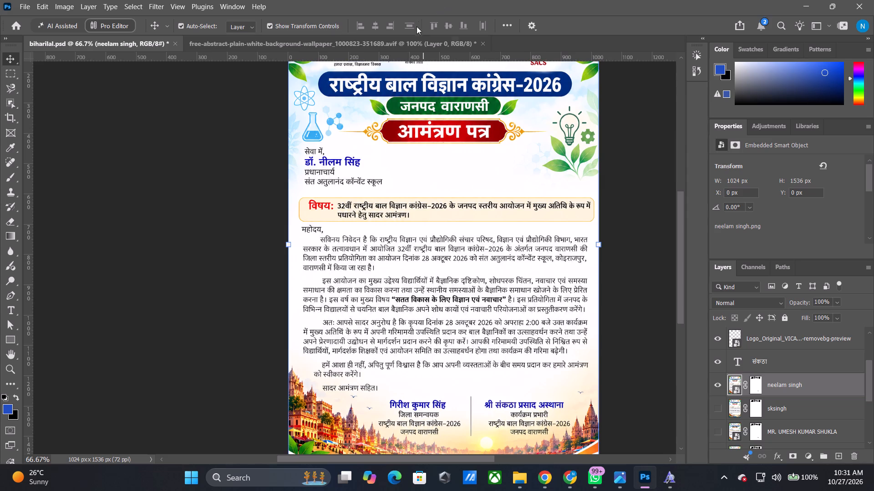
{"action": "left_click", "coordinate": [31, 8]}
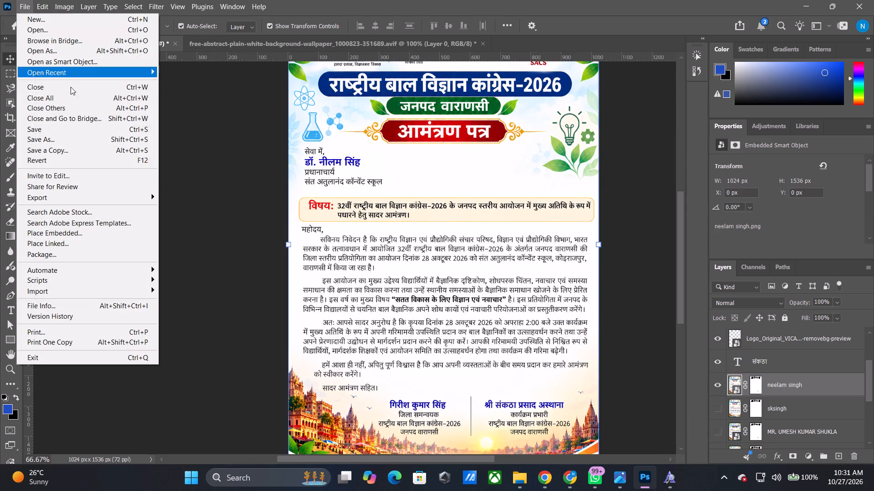
{"action": "left_click", "coordinate": [183, 200]}
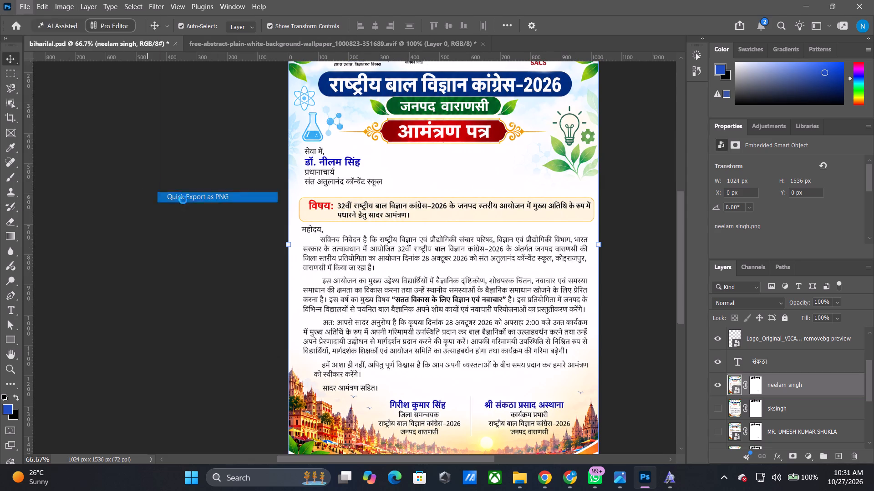
{"action": "scroll", "coordinate": [196, 152], "scroll_direction": "down", "scroll_amount": 3}
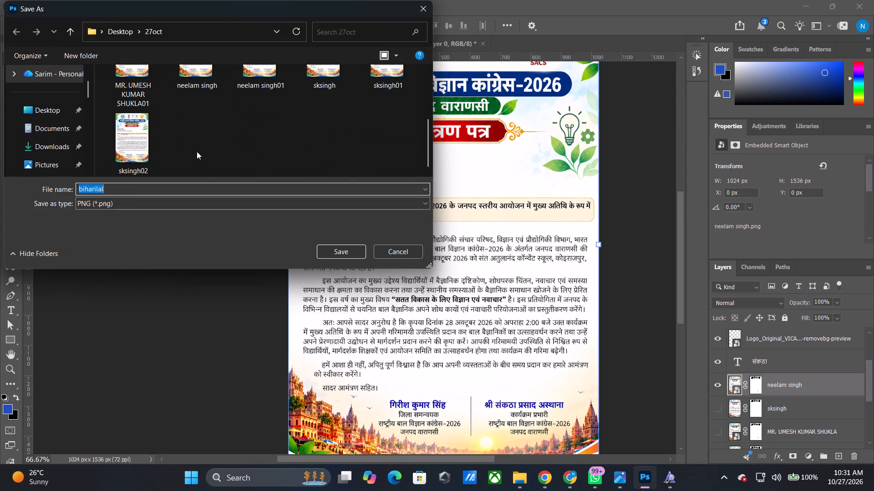
{"action": "left_click", "coordinate": [255, 79]}
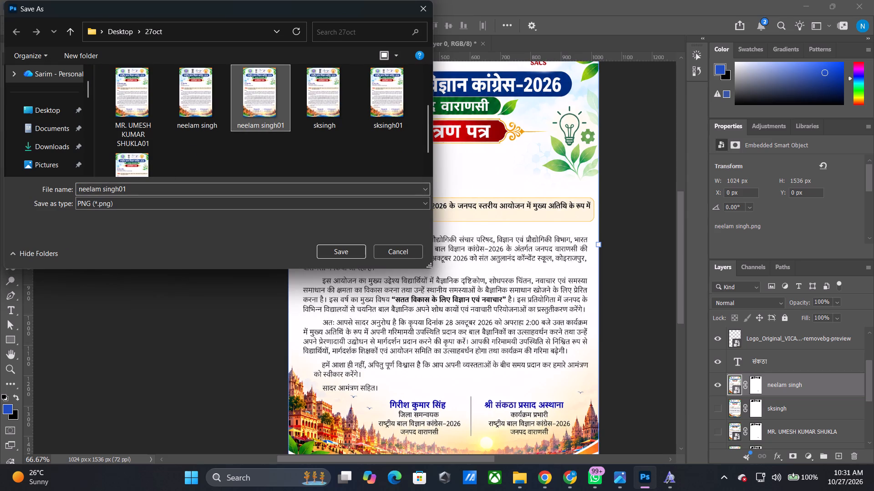
{"action": "triple_click", "coordinate": [151, 187]}
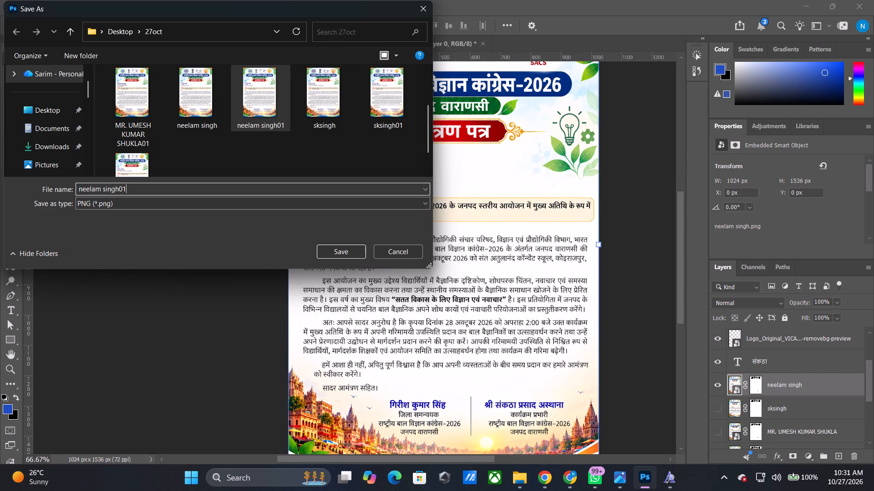
{"action": "key", "text": "BackSpace"}
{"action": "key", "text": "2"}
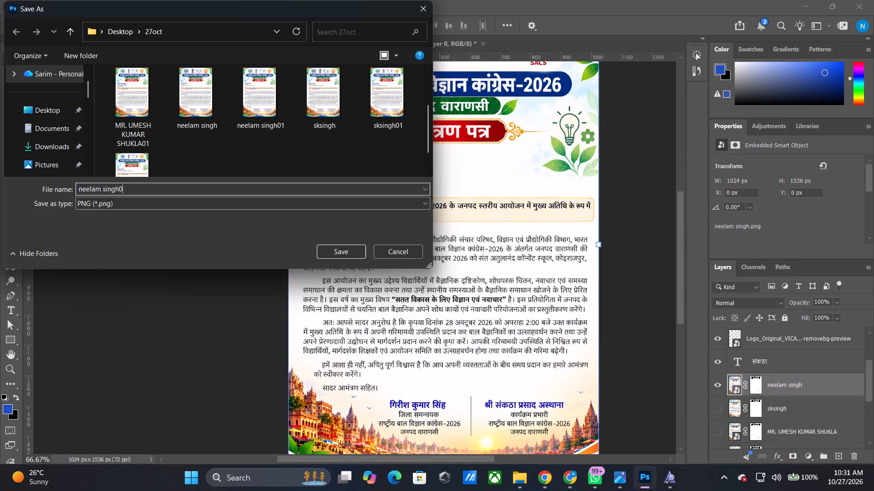
{"action": "left_click", "coordinate": [350, 249]}
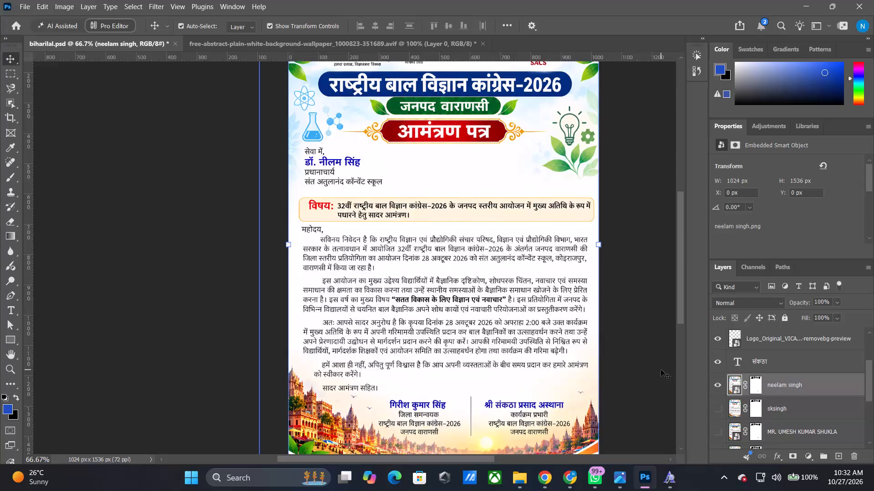
Show the deputy education director's invitation instead of the principal's and replace its layer mask with a copy of the principal's mask.
{"action": "left_click", "coordinate": [716, 387]}
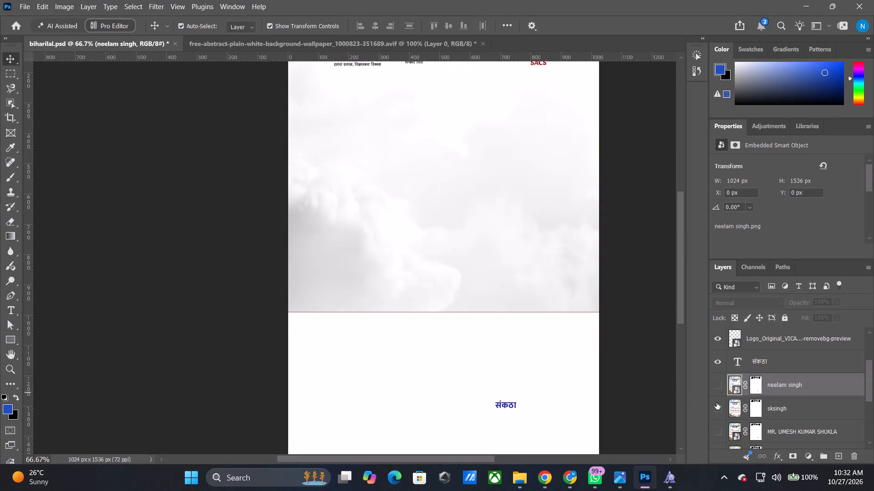
{"action": "scroll", "coordinate": [725, 406], "scroll_direction": "down", "scroll_amount": 1}
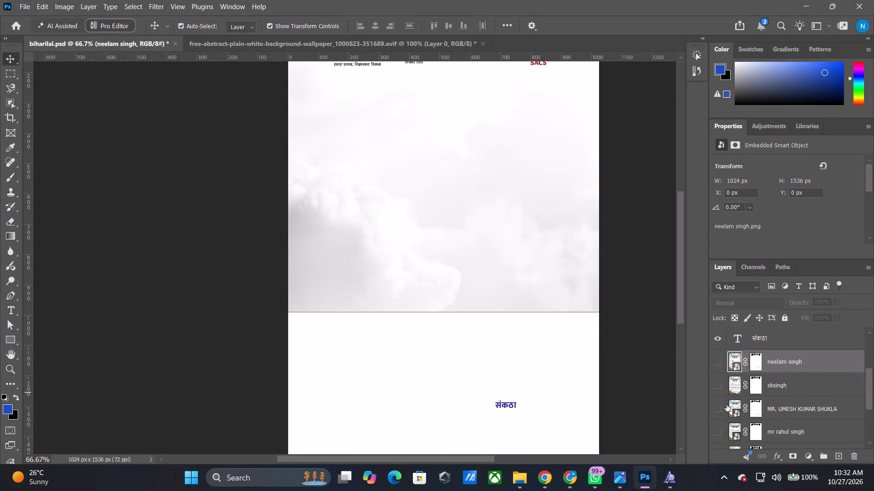
{"action": "left_click", "coordinate": [721, 408]}
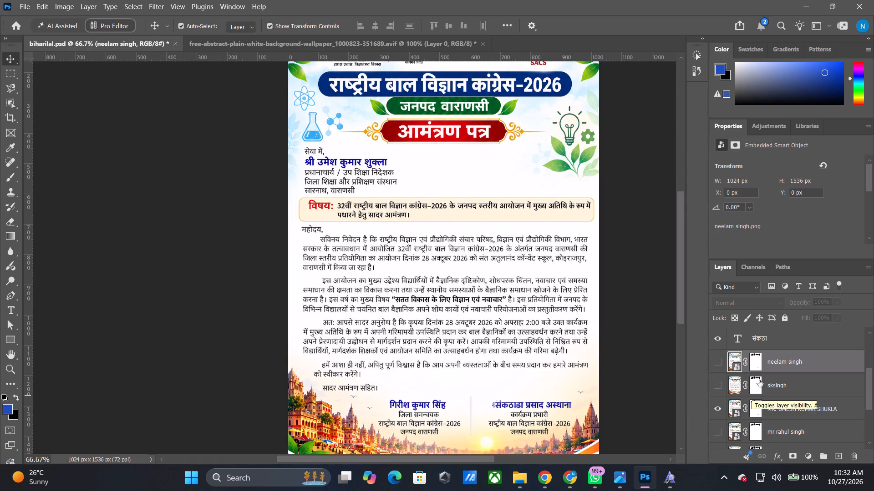
{"action": "left_click_drag", "start_coordinate": [758, 359], "coordinate": [758, 386], "text": "alt"}
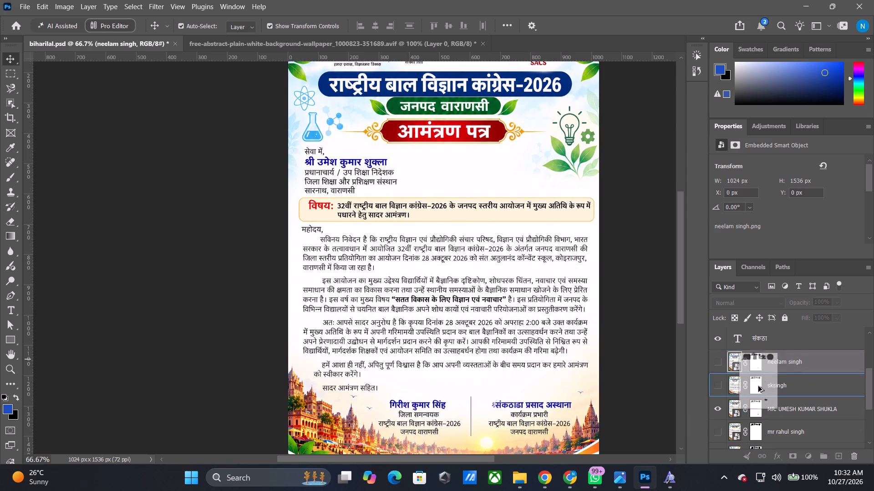
{"action": "left_click_drag", "start_coordinate": [758, 386], "coordinate": [756, 411], "text": "alt"}
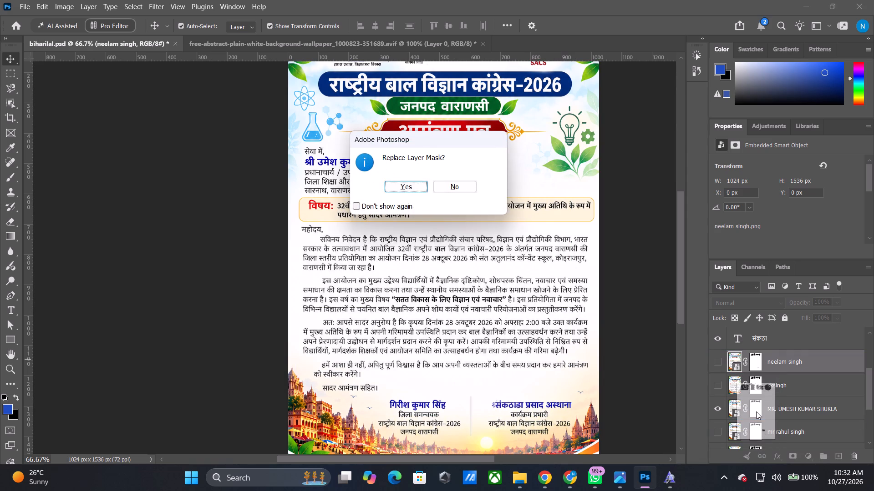
{"action": "left_click", "coordinate": [401, 186]}
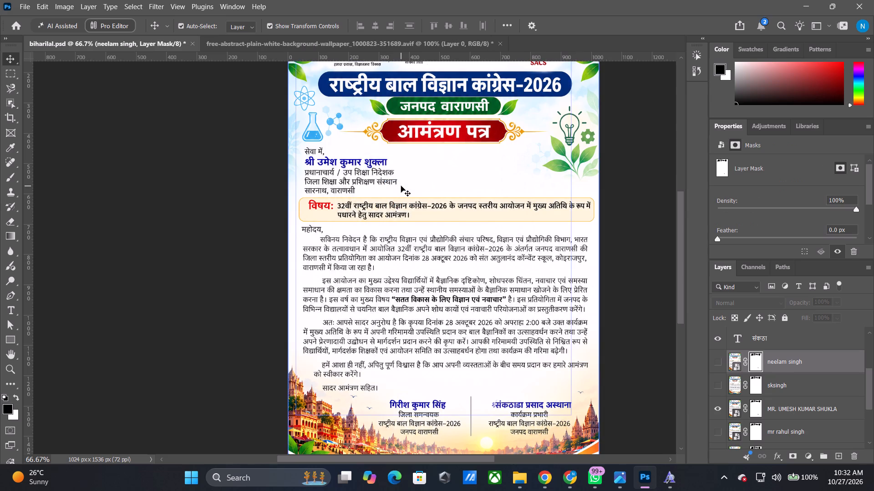
Select the deputy education director's layer mask and examine the programme in-charge's first name against the overlaid text.
{"action": "left_click", "coordinate": [759, 413]}
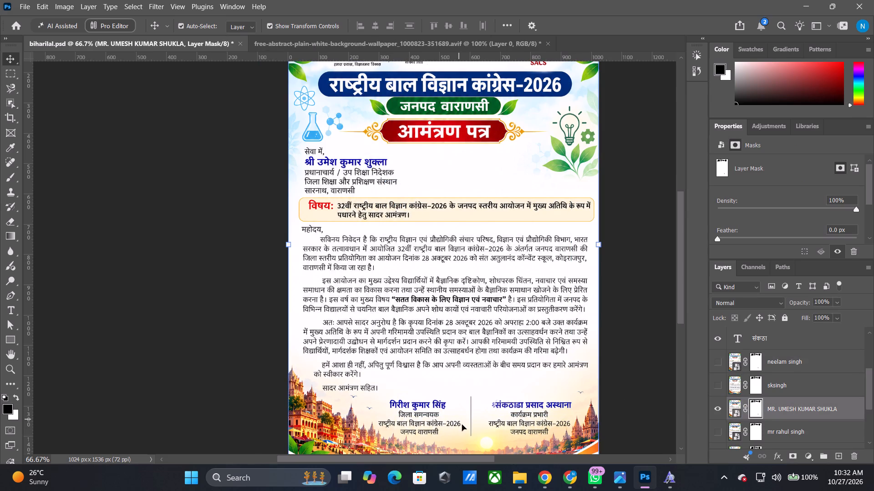
{"action": "scroll", "coordinate": [500, 407], "scroll_direction": "up", "scroll_amount": 3, "text": "alt+shift"}
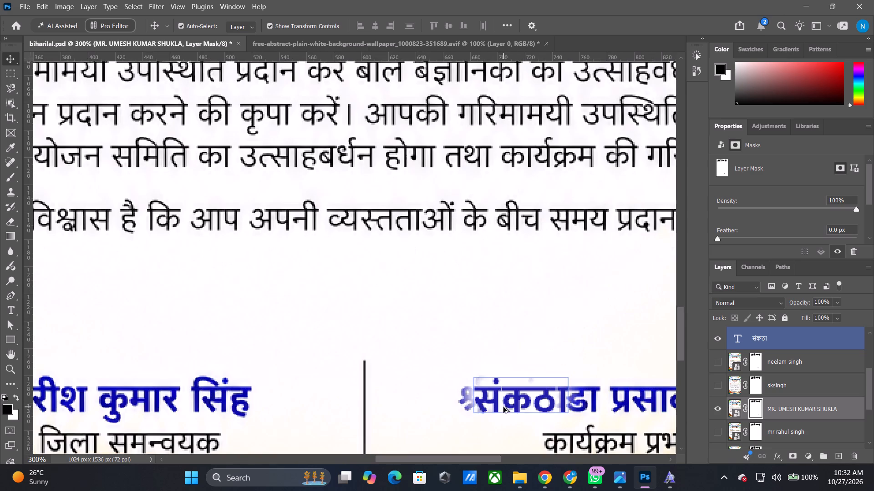
{"action": "scroll", "coordinate": [505, 407], "scroll_direction": "down", "scroll_amount": 3, "text": "alt+shift"}
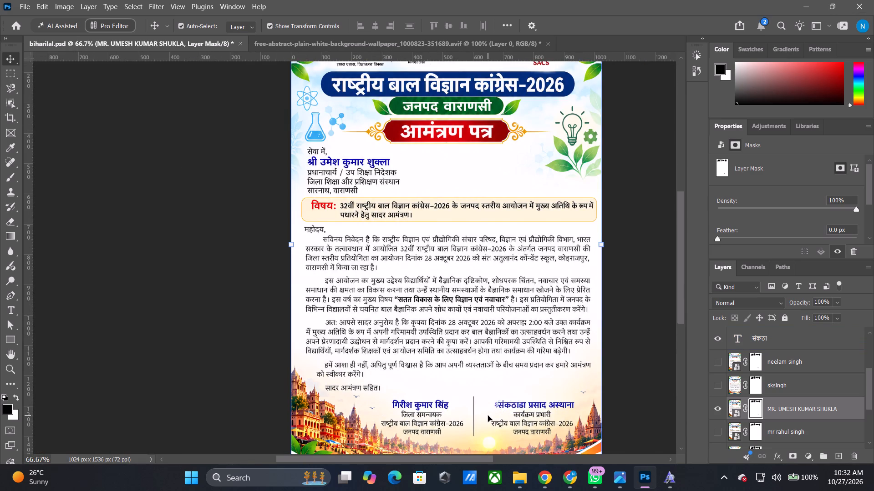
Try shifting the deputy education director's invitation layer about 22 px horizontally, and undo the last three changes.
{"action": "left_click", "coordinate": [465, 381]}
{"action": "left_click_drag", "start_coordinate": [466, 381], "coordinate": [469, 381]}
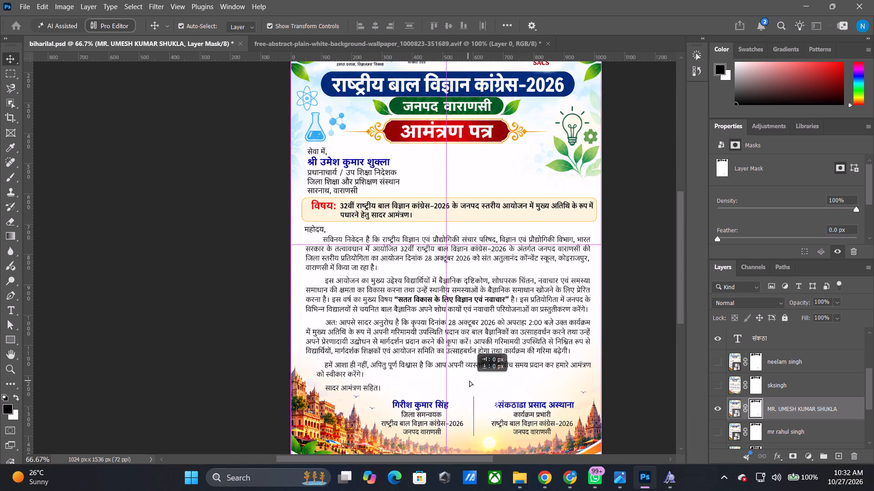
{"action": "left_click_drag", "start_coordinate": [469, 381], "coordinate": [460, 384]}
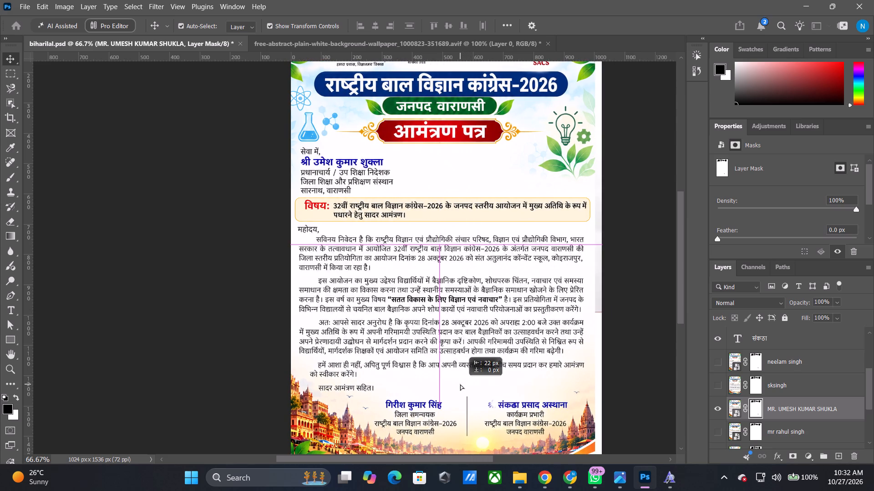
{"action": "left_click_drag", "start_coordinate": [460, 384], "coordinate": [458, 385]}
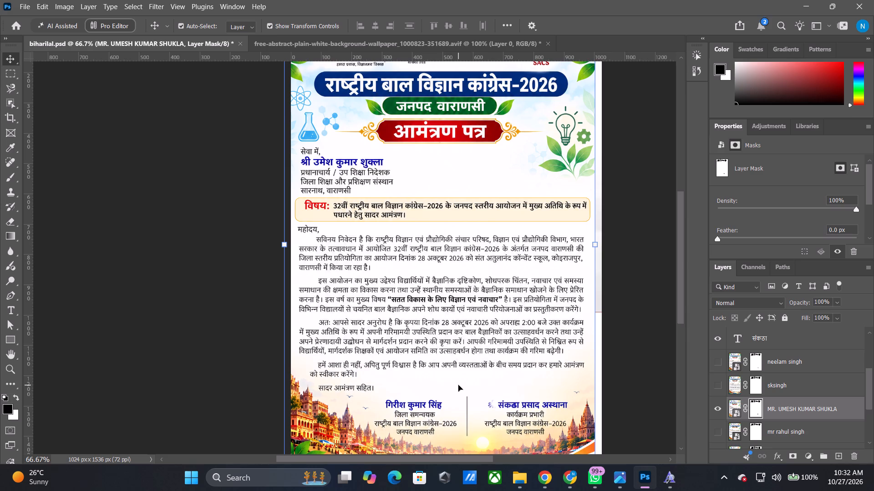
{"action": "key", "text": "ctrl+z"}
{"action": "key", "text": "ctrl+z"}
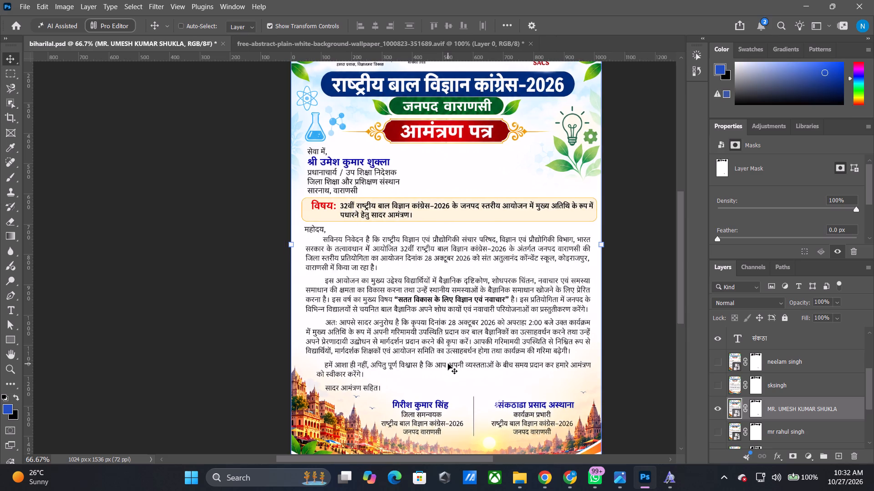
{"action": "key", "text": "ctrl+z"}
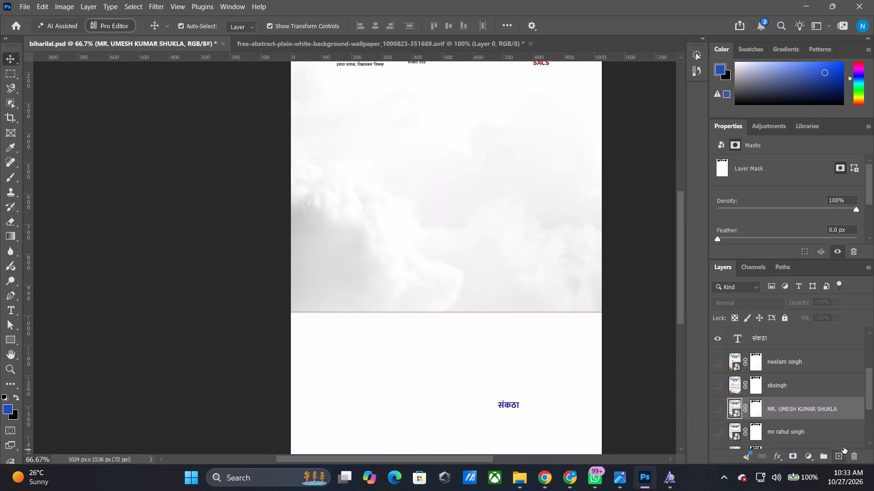
{"action": "left_click_drag", "start_coordinate": [828, 409], "coordinate": [828, 381]}
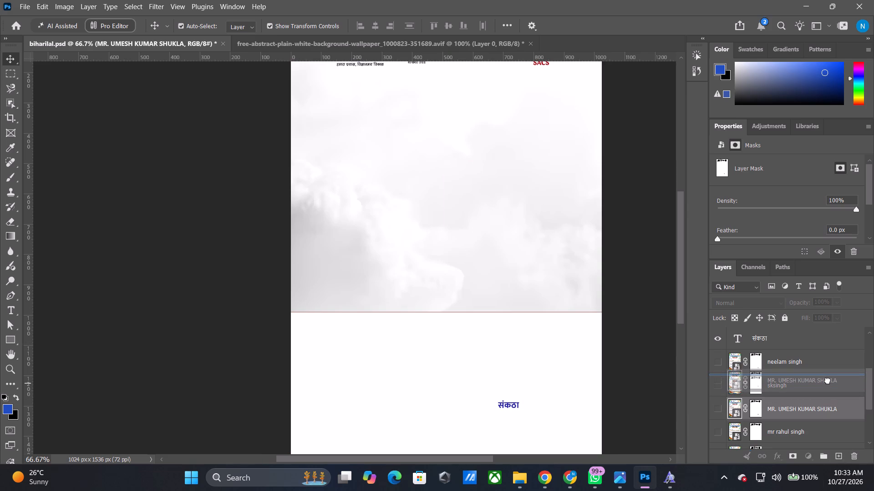
{"action": "left_click_drag", "start_coordinate": [828, 381], "coordinate": [824, 378]}
{"action": "scroll", "coordinate": [818, 387], "scroll_direction": "up", "scroll_amount": 1}
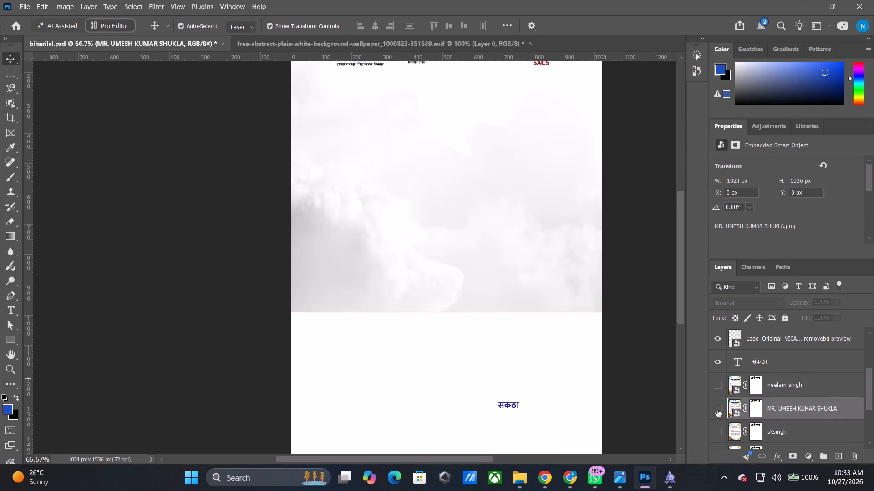
{"action": "left_click", "coordinate": [717, 410]}
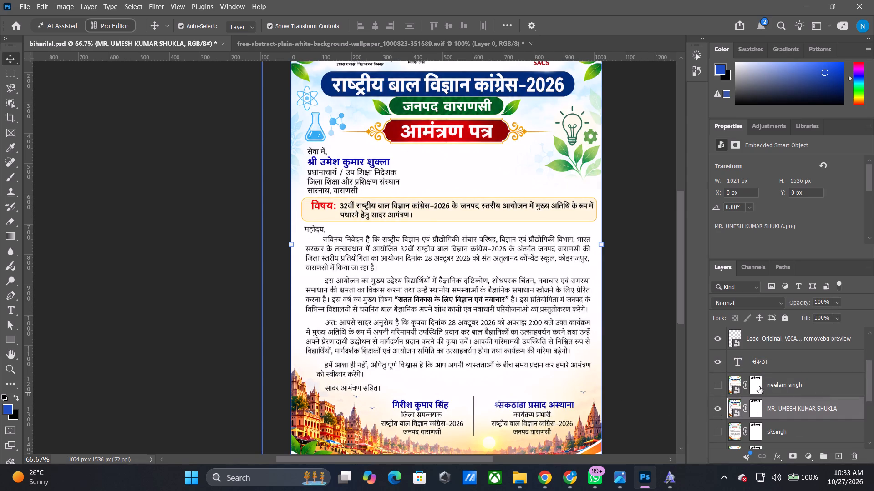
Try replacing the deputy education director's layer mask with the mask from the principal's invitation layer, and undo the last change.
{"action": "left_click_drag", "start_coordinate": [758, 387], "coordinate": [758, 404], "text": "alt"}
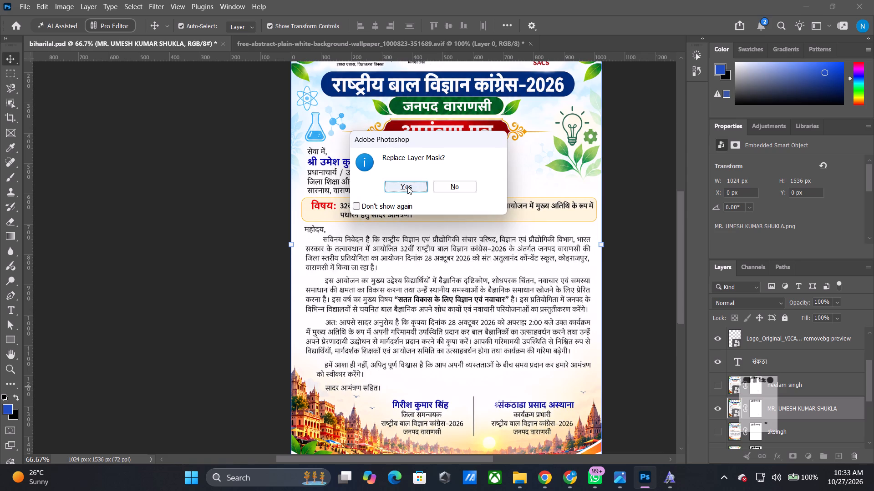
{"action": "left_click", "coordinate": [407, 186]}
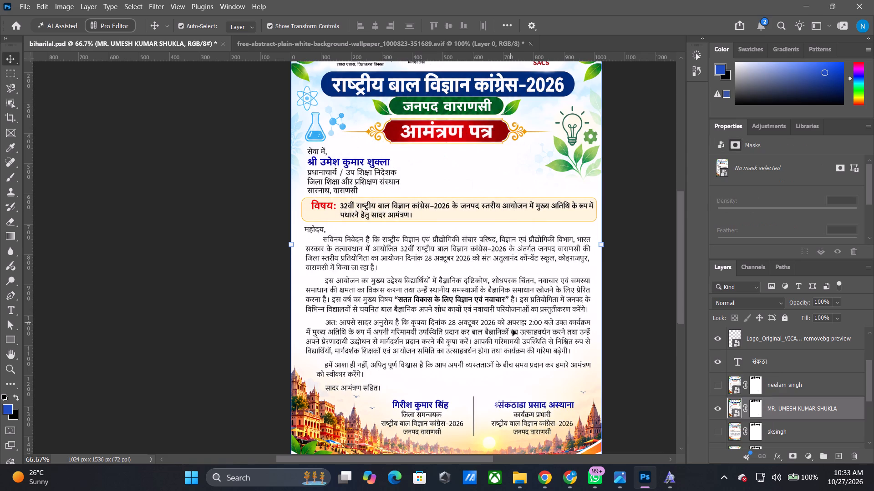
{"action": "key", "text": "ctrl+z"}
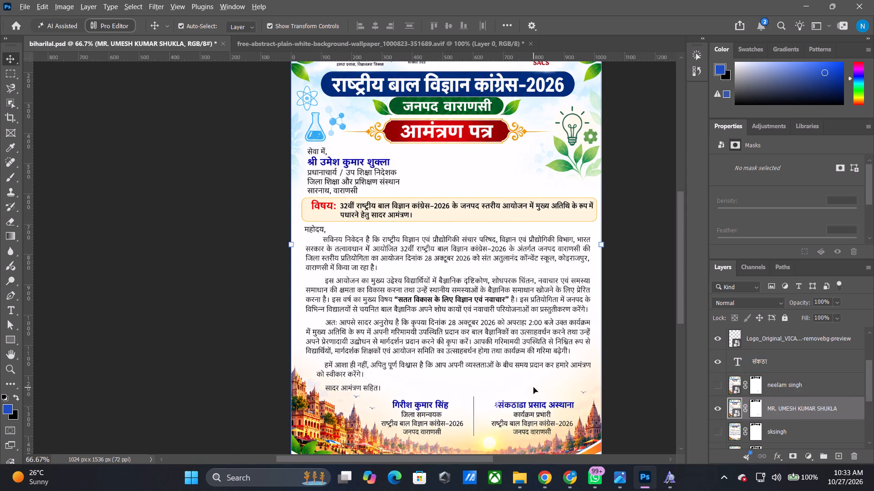
{"action": "scroll", "coordinate": [534, 387], "scroll_direction": "up", "scroll_amount": 2, "text": "alt+shift"}
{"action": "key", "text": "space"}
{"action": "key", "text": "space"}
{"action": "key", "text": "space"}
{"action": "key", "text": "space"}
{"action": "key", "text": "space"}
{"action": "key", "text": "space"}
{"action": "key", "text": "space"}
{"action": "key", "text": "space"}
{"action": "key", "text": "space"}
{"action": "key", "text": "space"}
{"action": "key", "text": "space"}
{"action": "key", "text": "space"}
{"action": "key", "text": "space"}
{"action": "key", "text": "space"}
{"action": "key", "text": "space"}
{"action": "left_click_drag", "start_coordinate": [518, 391], "coordinate": [519, 330]}
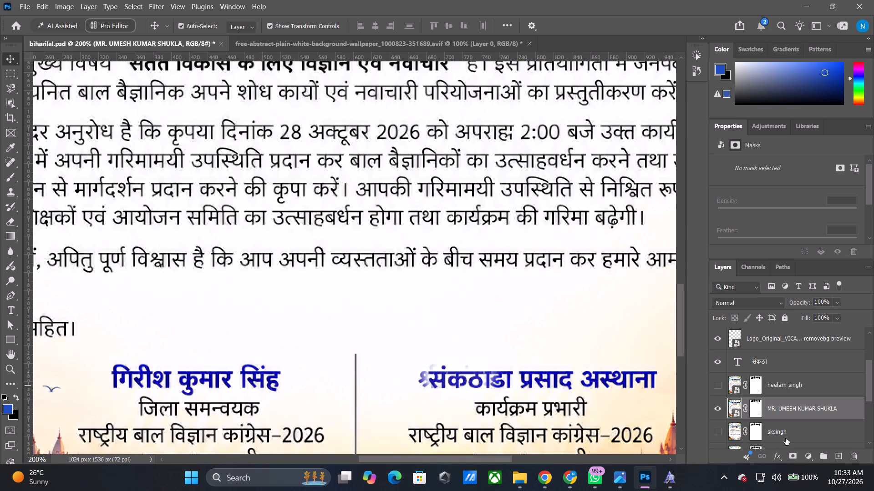
{"action": "left_click_drag", "start_coordinate": [786, 438], "coordinate": [784, 399]}
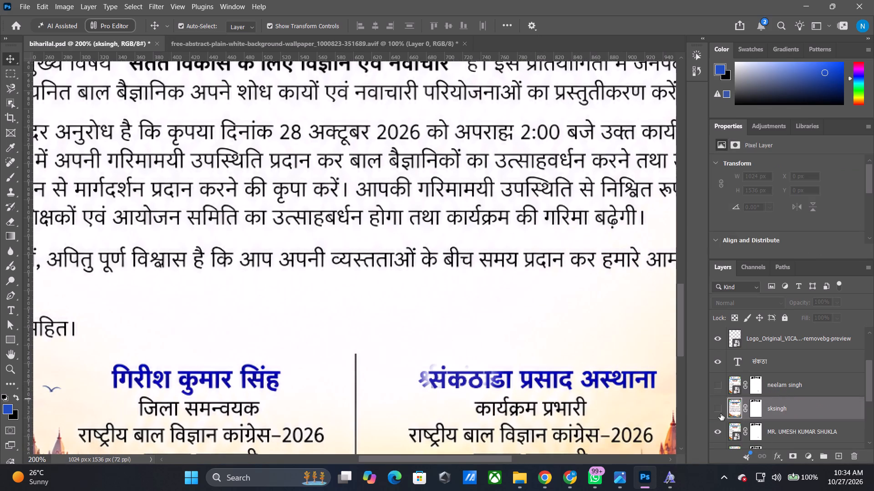
{"action": "left_click", "coordinate": [720, 411]}
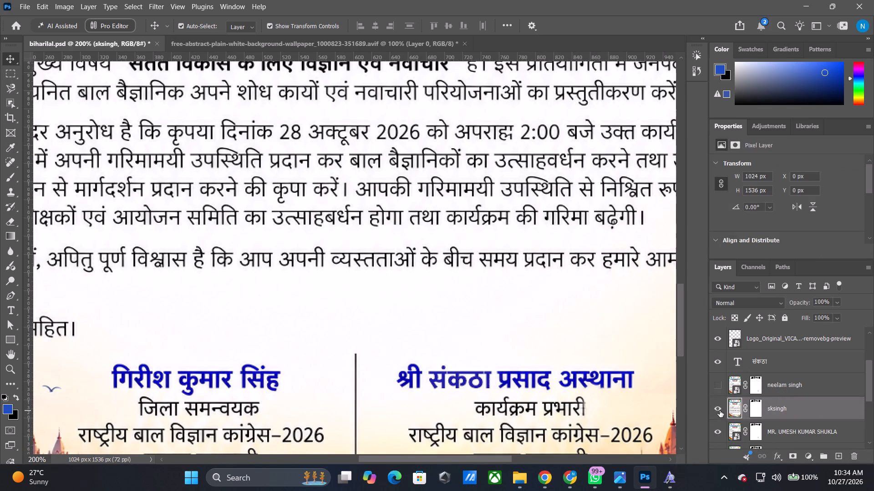
{"action": "scroll", "coordinate": [720, 411], "scroll_direction": "down", "scroll_amount": 1, "text": "alt+shift"}
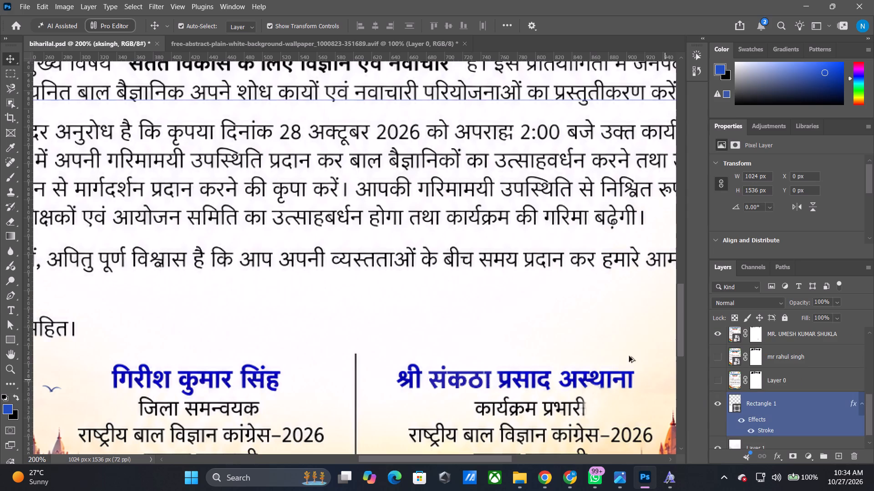
{"action": "scroll", "coordinate": [568, 337], "scroll_direction": "down", "scroll_amount": 2, "text": "alt+shift"}
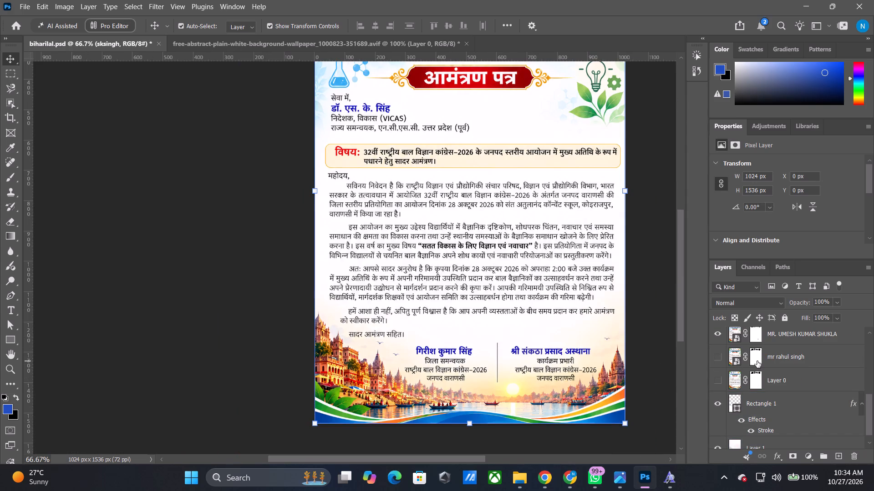
{"action": "scroll", "coordinate": [777, 411], "scroll_direction": "up", "scroll_amount": 1}
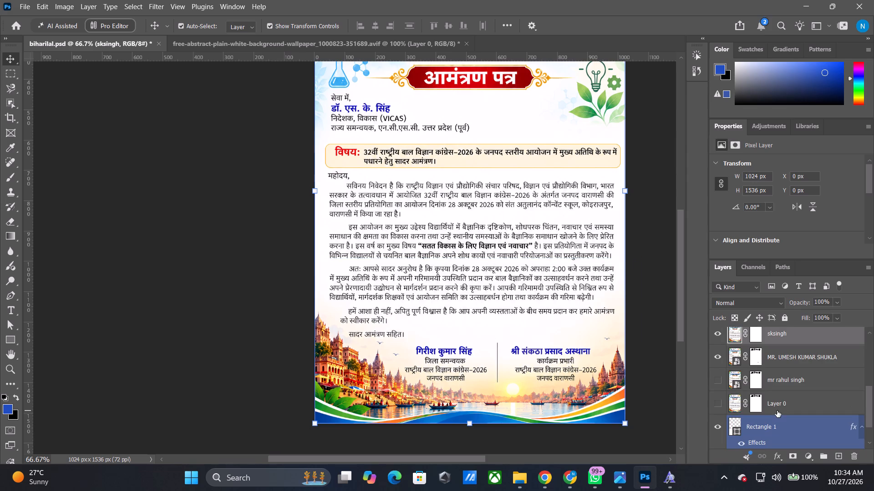
{"action": "scroll", "coordinate": [777, 411], "scroll_direction": "up", "scroll_amount": 2}
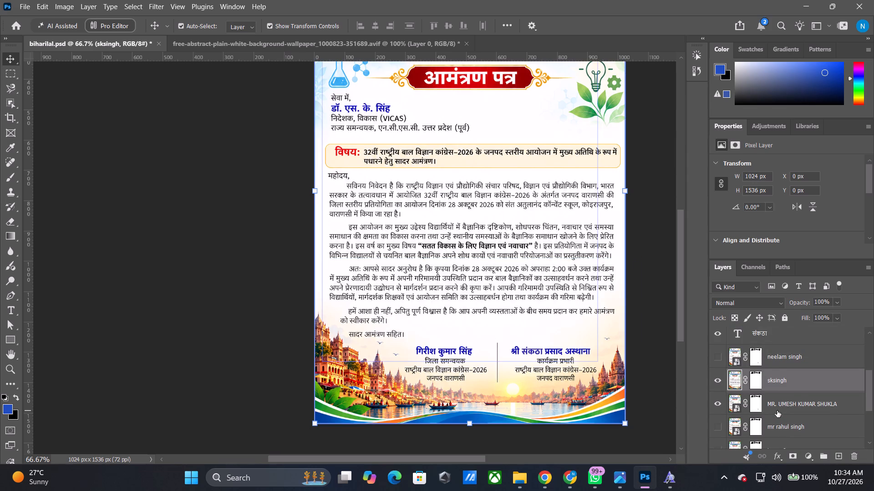
{"action": "left_click", "coordinate": [756, 357]}
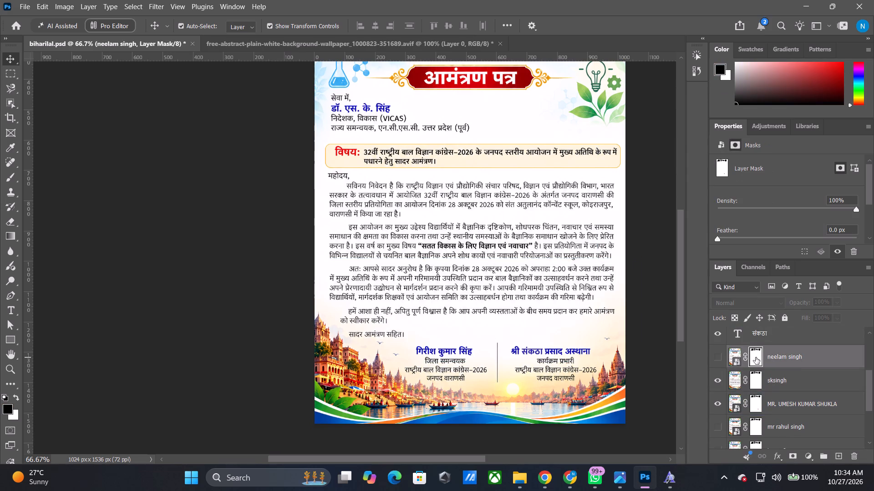
{"action": "left_click", "coordinate": [715, 355]}
{"action": "left_click", "coordinate": [715, 355]}
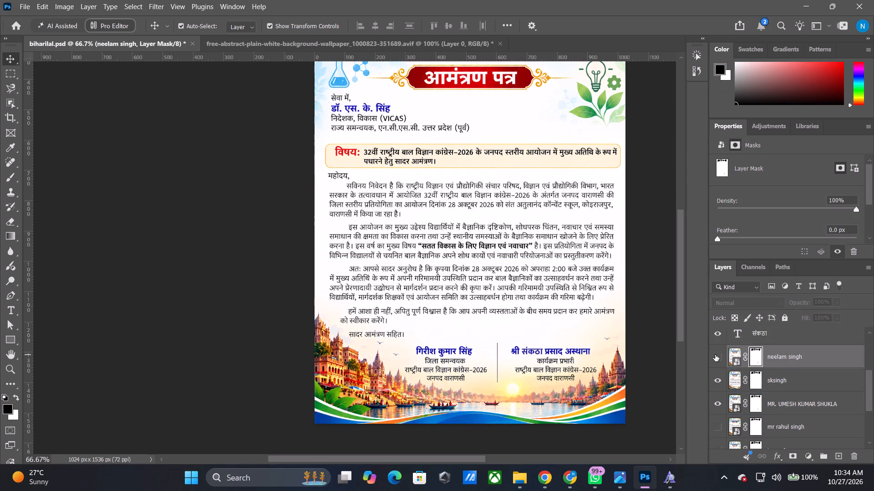
{"action": "left_click", "coordinate": [715, 355]}
{"action": "left_click", "coordinate": [715, 355]}
{"action": "left_click", "coordinate": [715, 355]}
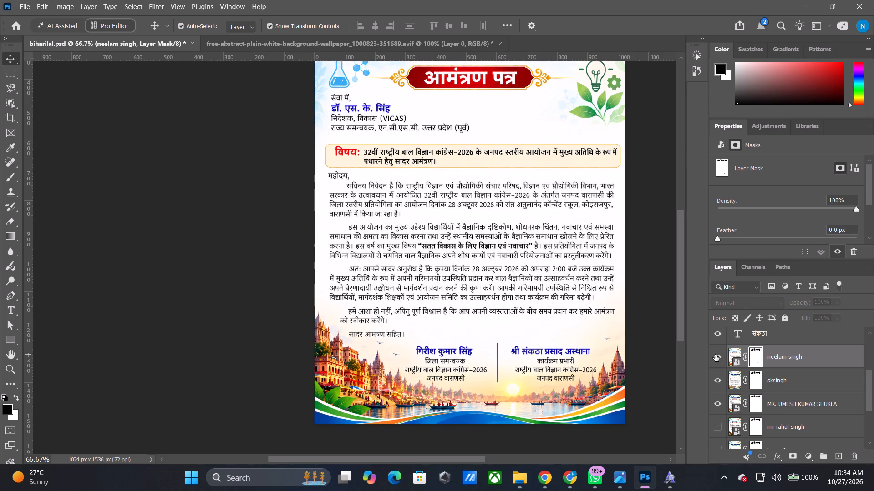
{"action": "left_click", "coordinate": [715, 355]}
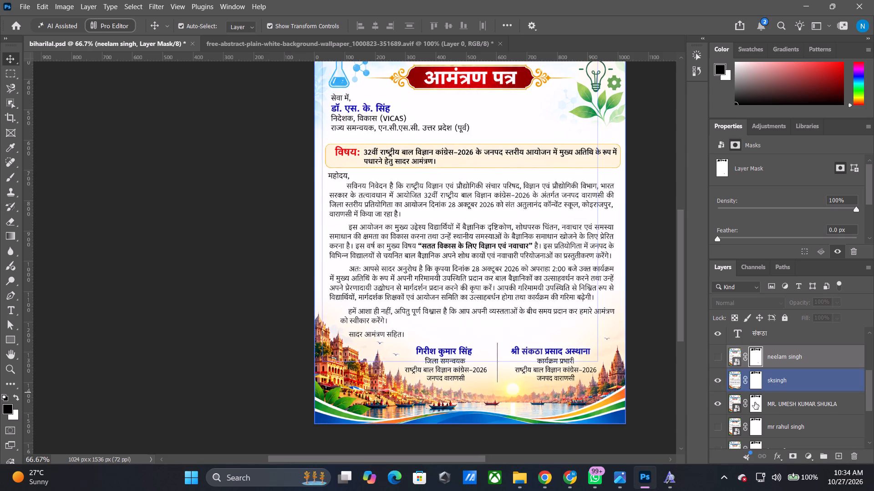
{"action": "left_click", "coordinate": [718, 380]}
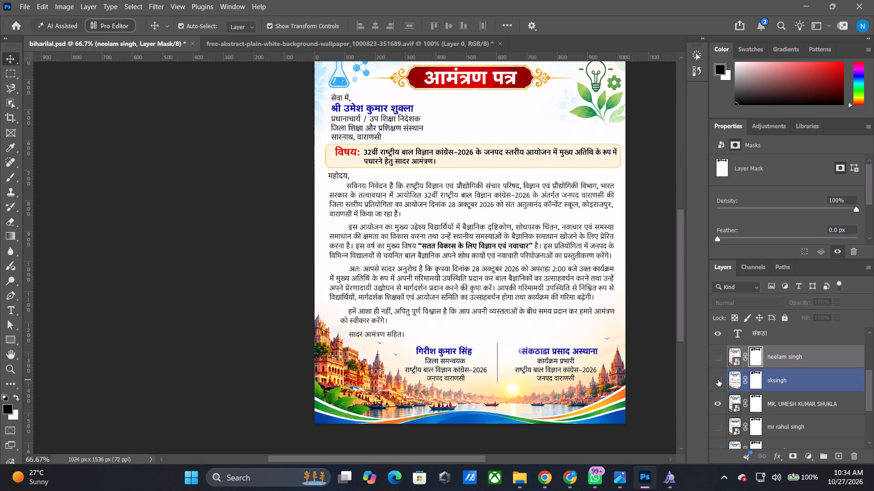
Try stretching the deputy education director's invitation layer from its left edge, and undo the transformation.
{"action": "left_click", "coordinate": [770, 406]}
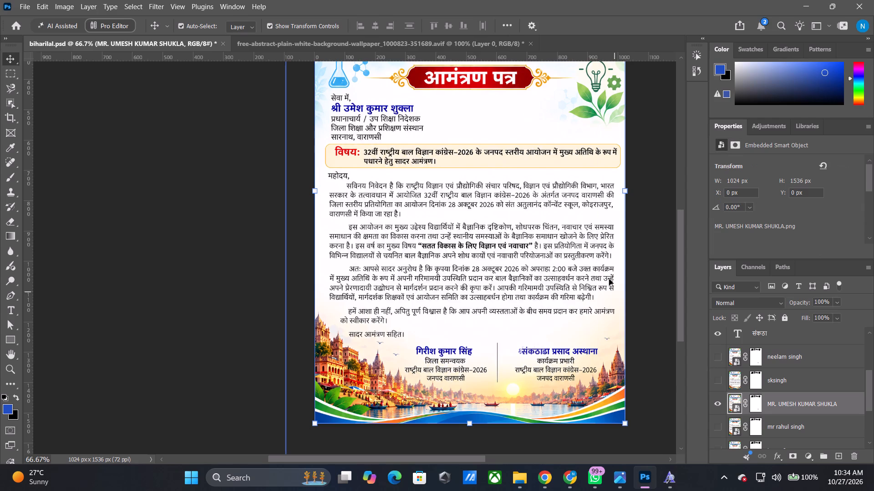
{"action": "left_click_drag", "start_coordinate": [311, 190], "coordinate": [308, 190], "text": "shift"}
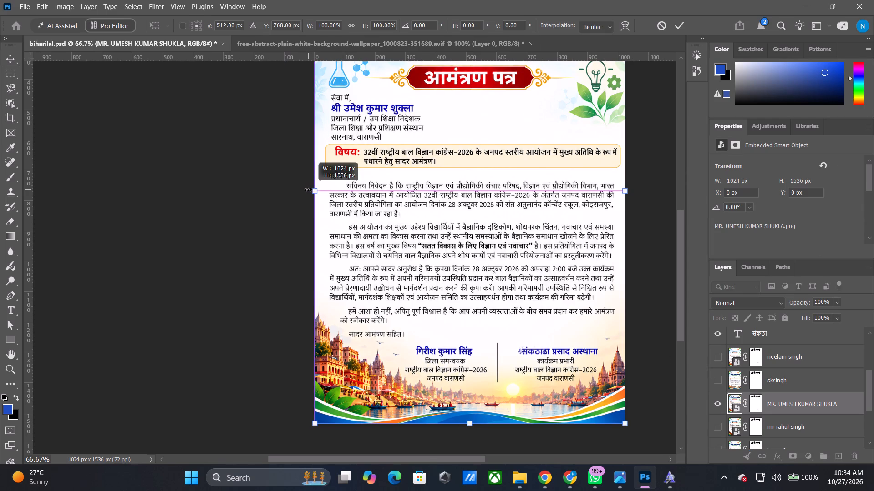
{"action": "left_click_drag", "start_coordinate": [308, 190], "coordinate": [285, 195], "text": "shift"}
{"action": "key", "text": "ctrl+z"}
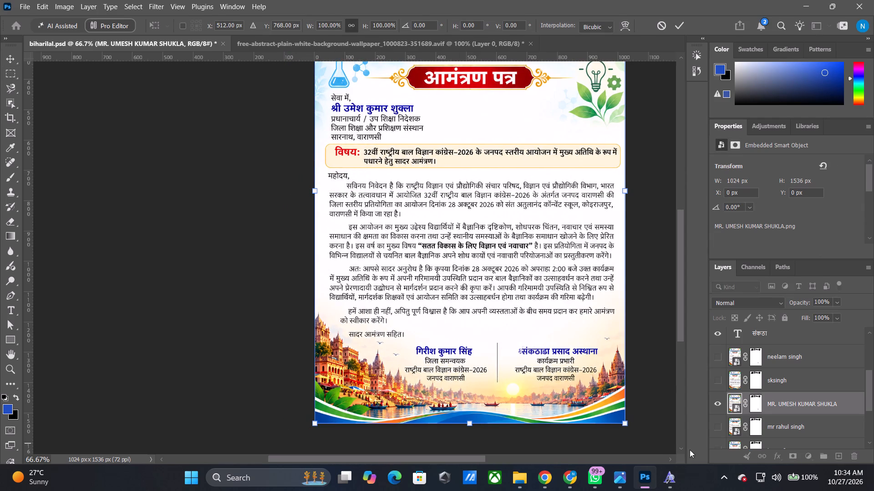
Move the संकठा text layer directly below the deputy education director's invitation layer.
{"action": "scroll", "coordinate": [784, 427], "scroll_direction": "down", "scroll_amount": 7}
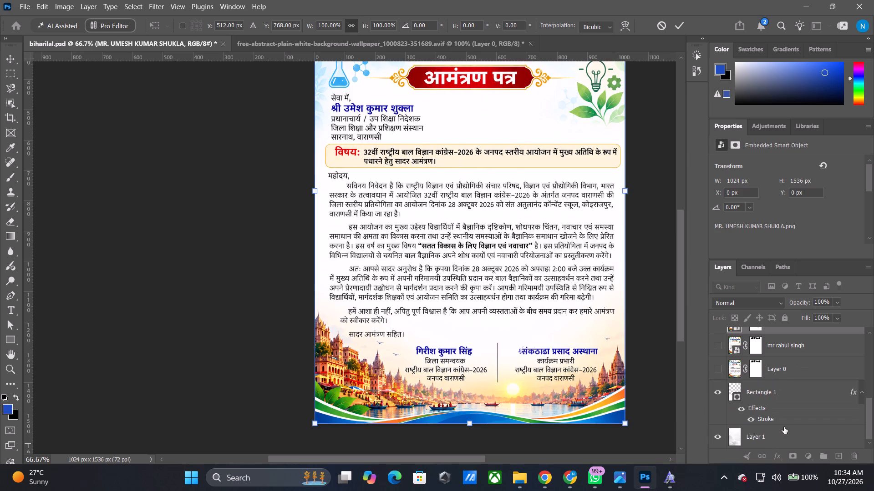
{"action": "scroll", "coordinate": [784, 427], "scroll_direction": "up", "scroll_amount": 6}
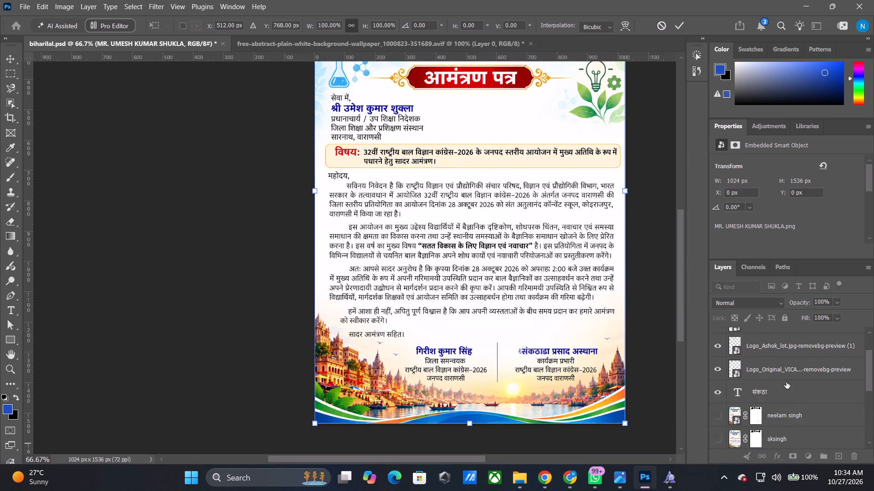
{"action": "left_click_drag", "start_coordinate": [785, 391], "coordinate": [785, 455]}
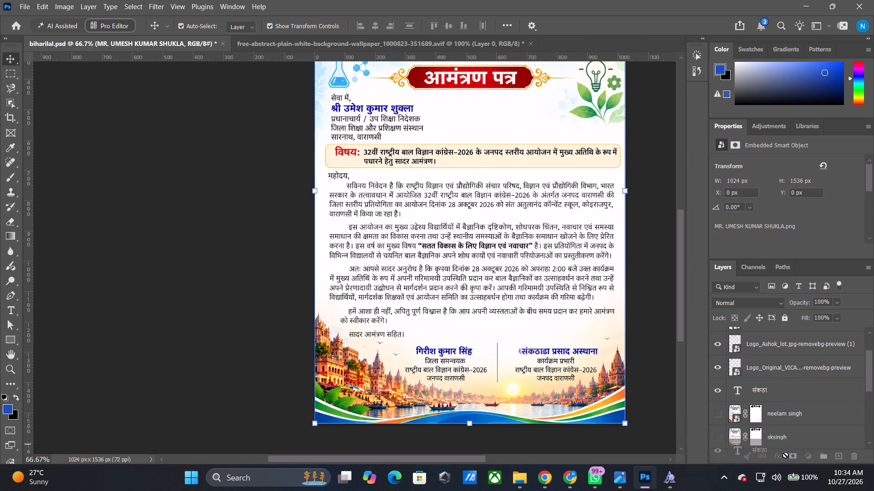
{"action": "left_click_drag", "start_coordinate": [785, 455], "coordinate": [787, 429]}
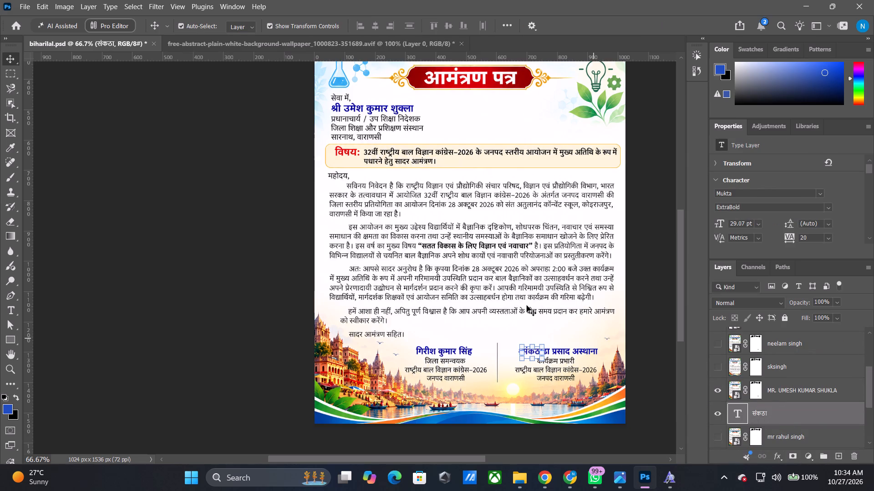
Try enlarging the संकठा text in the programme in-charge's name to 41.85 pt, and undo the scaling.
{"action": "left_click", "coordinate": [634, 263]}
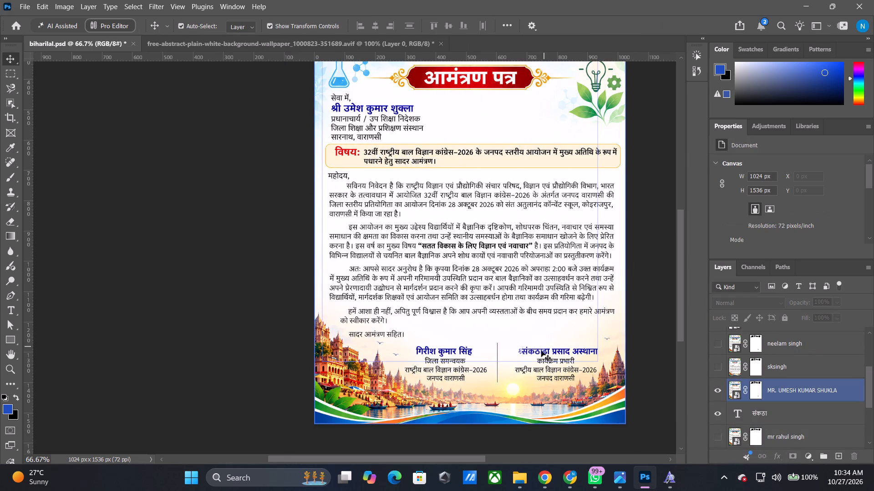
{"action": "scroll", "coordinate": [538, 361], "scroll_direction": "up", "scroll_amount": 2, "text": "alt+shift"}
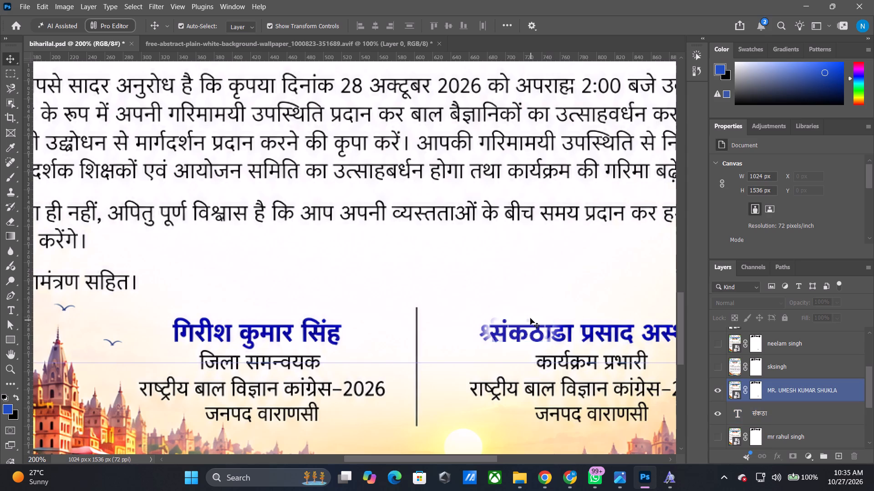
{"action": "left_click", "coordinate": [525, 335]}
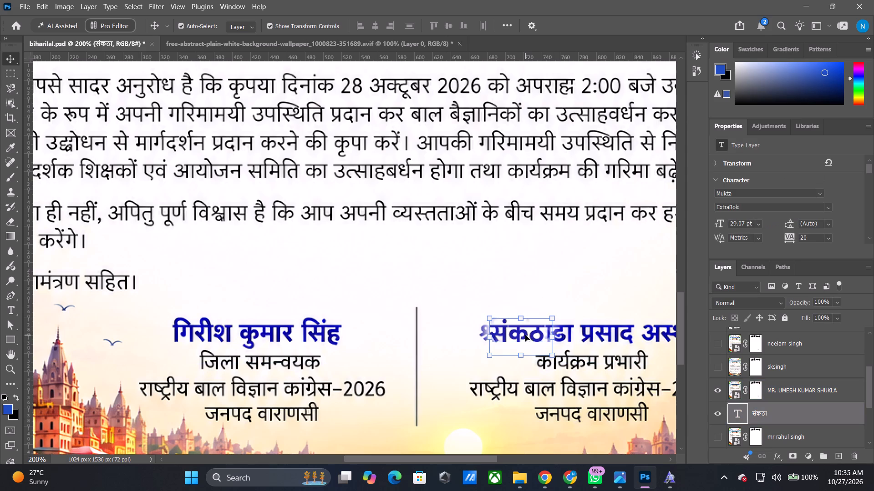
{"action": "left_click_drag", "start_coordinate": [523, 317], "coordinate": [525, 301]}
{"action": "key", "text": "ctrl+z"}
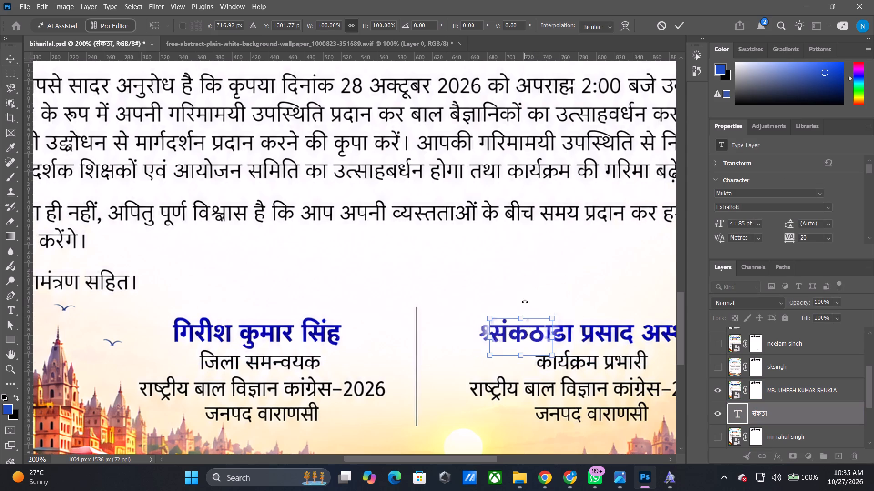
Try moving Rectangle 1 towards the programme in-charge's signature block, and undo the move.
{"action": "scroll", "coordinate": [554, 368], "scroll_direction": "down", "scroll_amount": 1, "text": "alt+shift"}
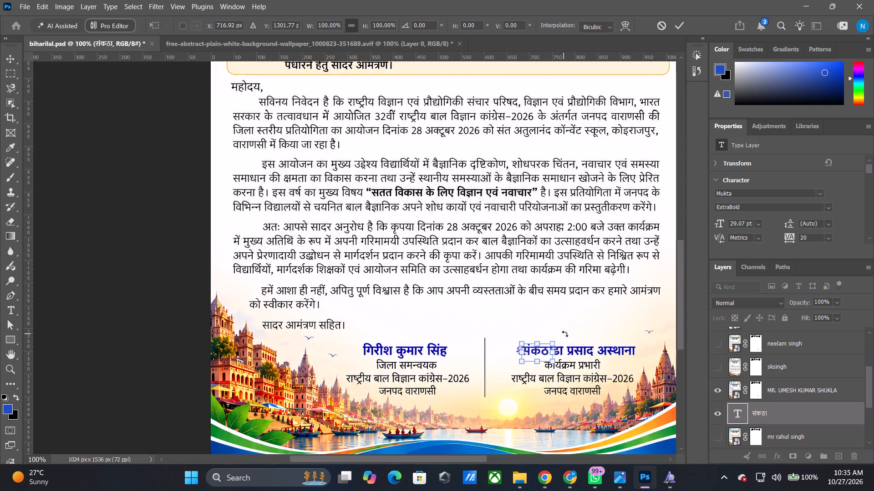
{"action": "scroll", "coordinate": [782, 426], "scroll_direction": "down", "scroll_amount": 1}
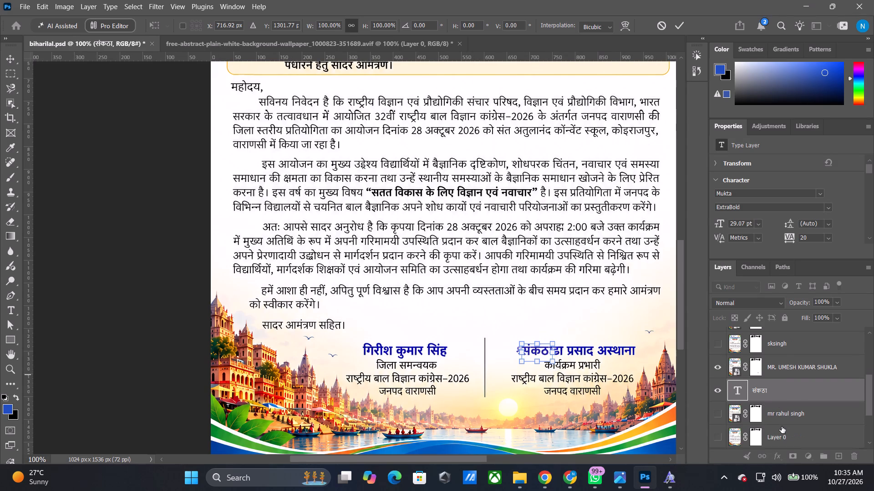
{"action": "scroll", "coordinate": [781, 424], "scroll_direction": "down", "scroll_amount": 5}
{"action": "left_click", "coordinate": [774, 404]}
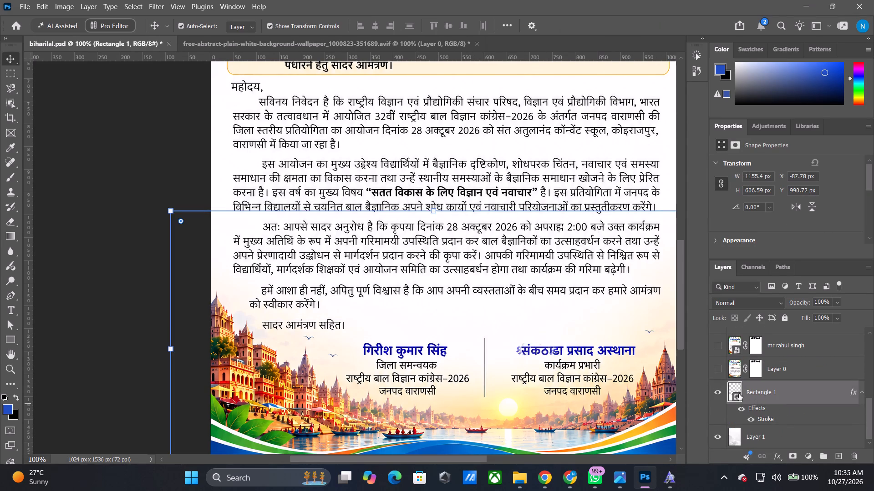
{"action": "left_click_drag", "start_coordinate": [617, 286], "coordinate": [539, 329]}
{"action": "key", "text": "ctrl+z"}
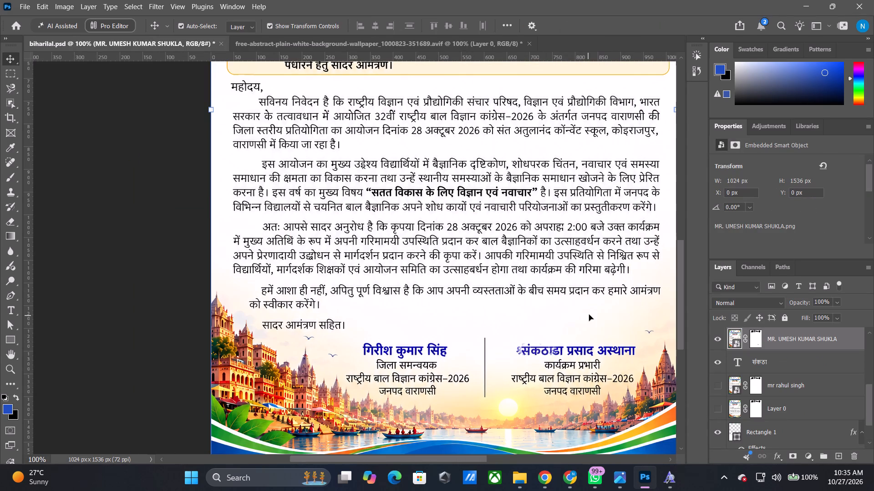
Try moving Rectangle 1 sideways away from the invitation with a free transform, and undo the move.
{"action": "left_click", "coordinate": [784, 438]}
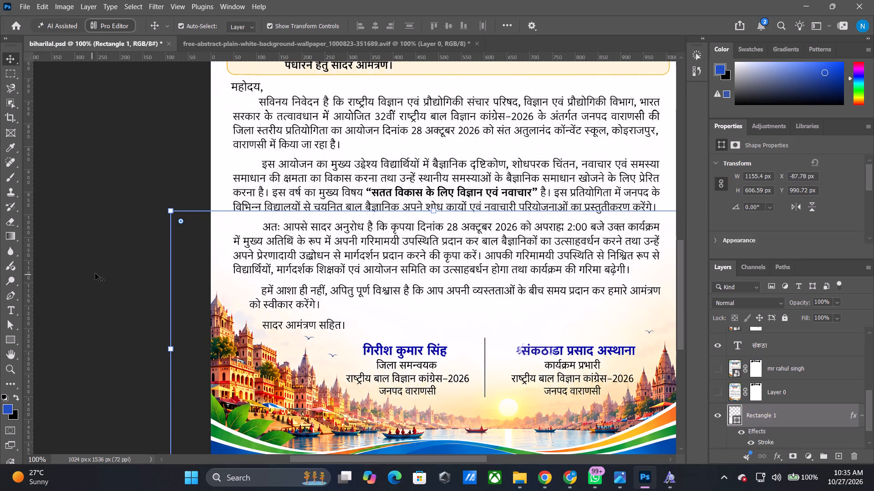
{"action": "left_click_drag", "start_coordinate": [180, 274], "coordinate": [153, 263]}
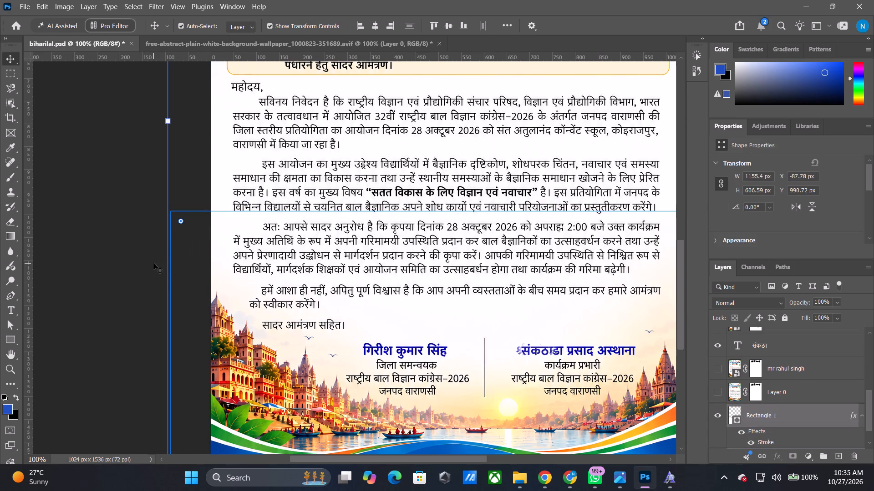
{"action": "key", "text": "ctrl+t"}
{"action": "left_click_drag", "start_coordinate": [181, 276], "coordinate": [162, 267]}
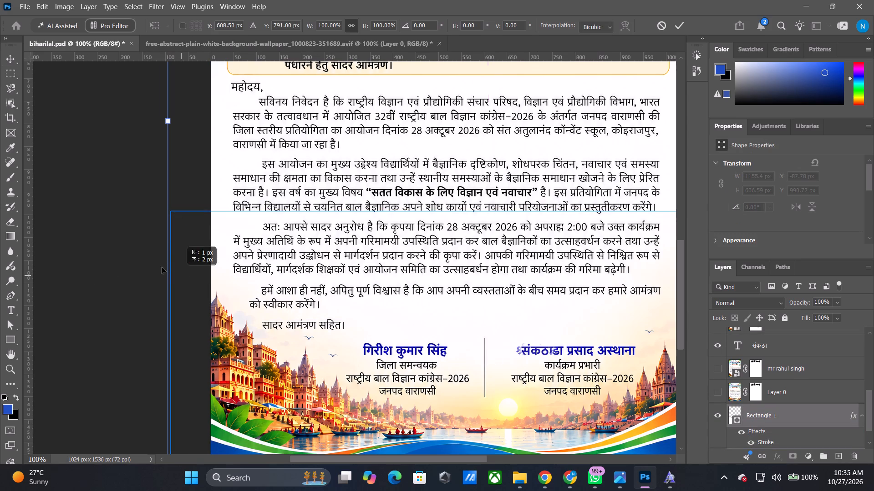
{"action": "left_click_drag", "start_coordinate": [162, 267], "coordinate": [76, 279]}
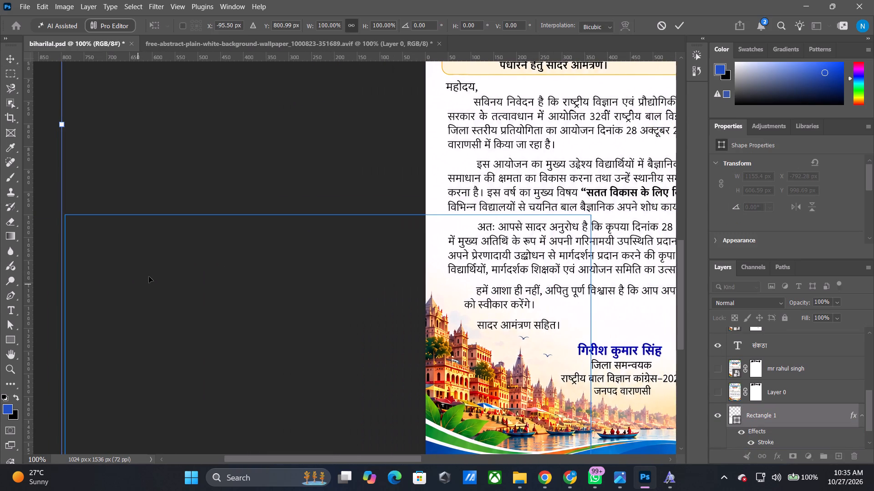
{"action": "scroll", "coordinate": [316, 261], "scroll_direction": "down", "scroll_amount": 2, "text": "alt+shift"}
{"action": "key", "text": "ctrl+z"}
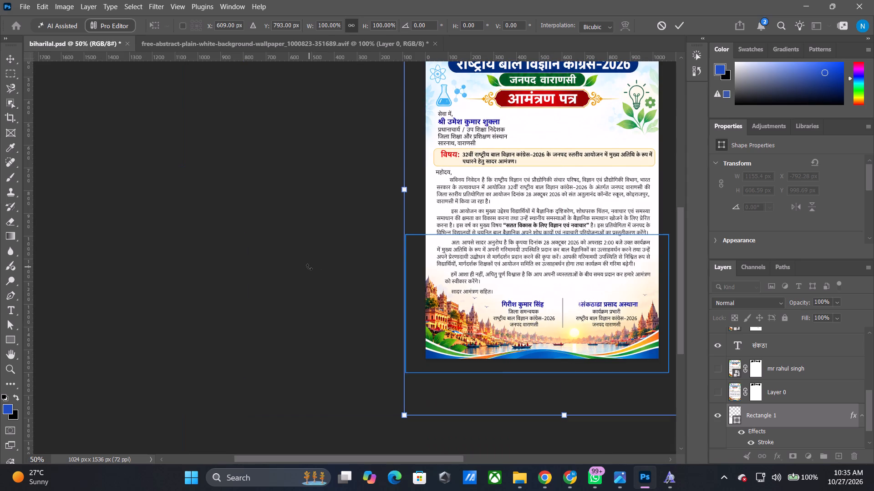
Examine the invitation's signature blocks and the overlapping lettering in the programme in-charge's name, and leave the transform.
{"action": "scroll", "coordinate": [561, 301], "scroll_direction": "up", "scroll_amount": 2, "text": "alt+shift"}
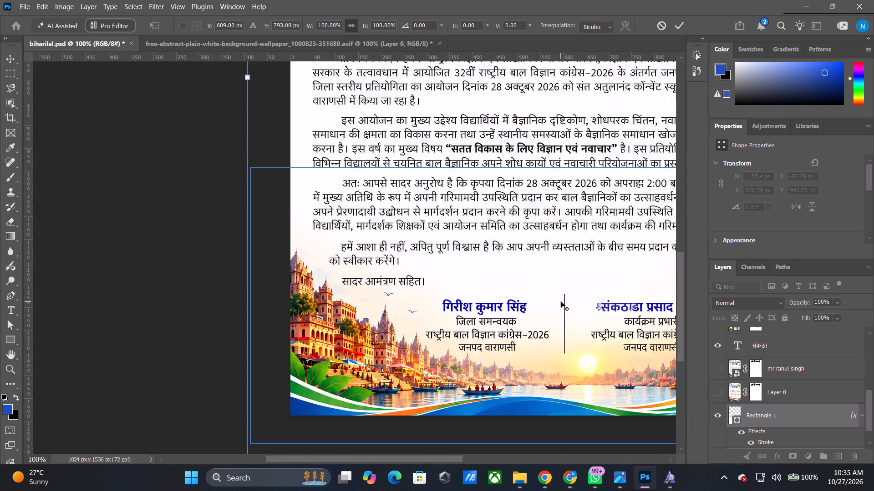
{"action": "scroll", "coordinate": [561, 301], "scroll_direction": "up", "scroll_amount": 1, "text": "alt+shift"}
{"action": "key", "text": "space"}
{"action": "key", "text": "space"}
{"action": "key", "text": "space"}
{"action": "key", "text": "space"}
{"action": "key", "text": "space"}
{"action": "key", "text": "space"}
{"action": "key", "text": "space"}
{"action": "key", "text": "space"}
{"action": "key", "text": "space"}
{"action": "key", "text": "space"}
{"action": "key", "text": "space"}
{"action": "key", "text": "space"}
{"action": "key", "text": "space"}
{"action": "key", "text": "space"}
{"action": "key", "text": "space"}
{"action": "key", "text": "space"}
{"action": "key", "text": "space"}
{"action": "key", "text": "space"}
{"action": "left_click_drag", "start_coordinate": [555, 300], "coordinate": [506, 288]}
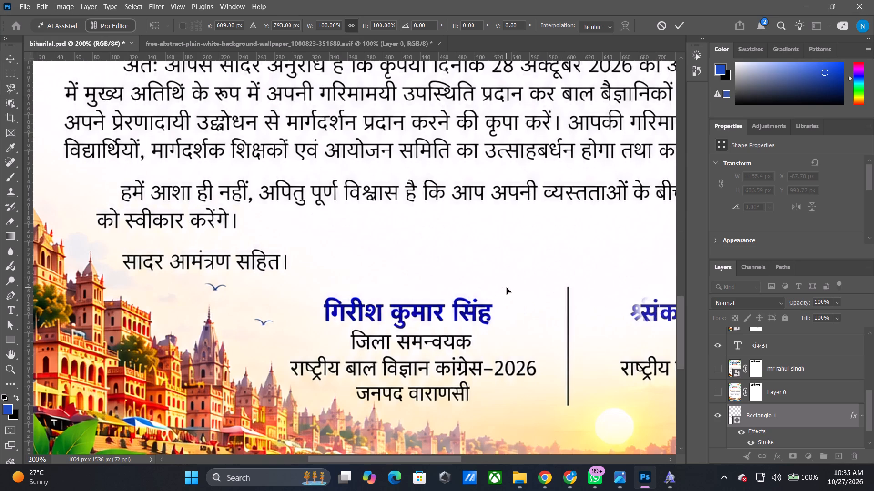
{"action": "scroll", "coordinate": [508, 288], "scroll_direction": "down", "scroll_amount": 1, "text": "alt+shift"}
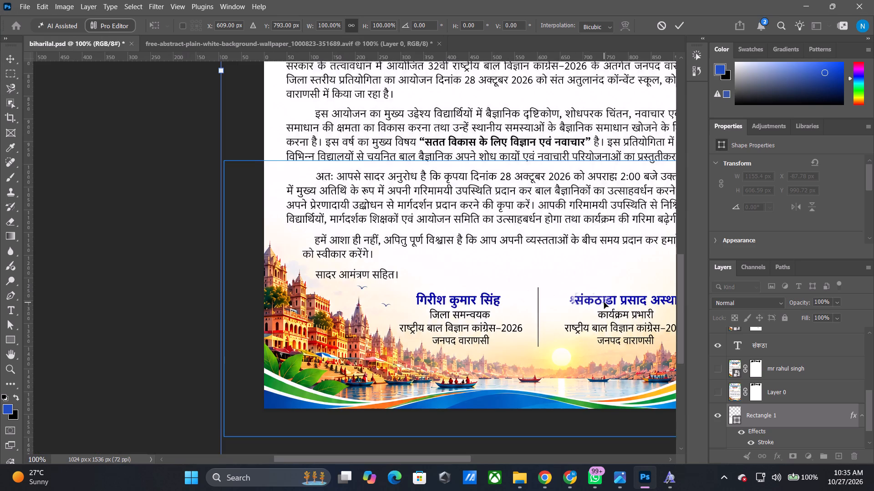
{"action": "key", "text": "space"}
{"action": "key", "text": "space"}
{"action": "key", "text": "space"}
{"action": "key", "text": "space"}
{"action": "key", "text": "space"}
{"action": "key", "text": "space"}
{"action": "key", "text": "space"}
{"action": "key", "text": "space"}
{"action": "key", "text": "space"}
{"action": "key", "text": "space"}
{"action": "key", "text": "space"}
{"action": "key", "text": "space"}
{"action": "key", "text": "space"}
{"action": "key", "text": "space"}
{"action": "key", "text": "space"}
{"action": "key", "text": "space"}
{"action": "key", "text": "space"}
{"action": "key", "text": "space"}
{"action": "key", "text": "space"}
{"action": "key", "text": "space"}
{"action": "left_click_drag", "start_coordinate": [553, 288], "coordinate": [526, 287]}
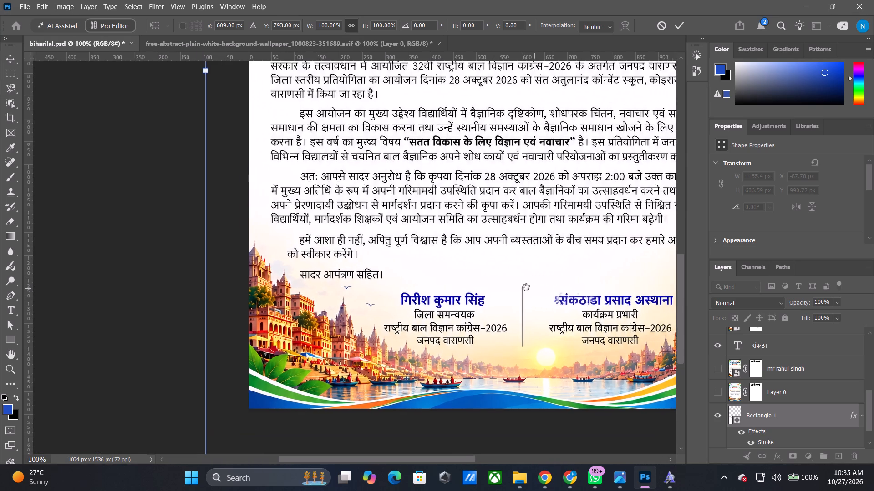
{"action": "left_click_drag", "start_coordinate": [526, 287], "coordinate": [454, 449]}
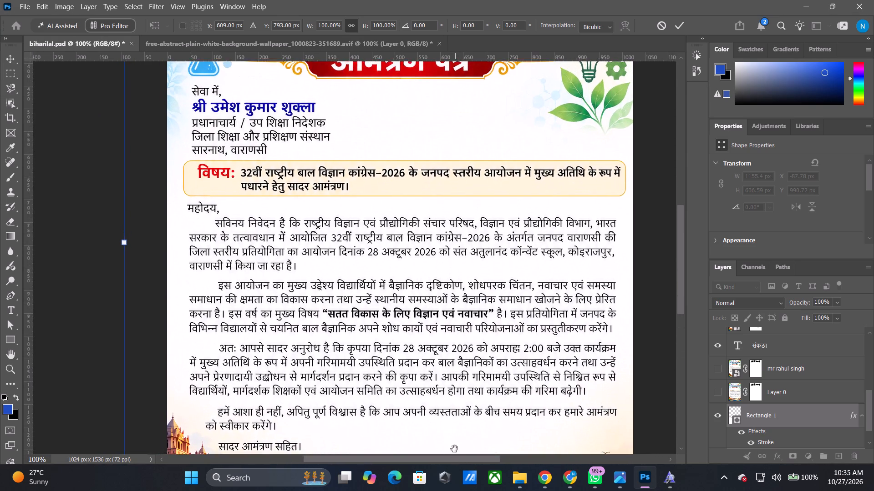
{"action": "left_click_drag", "start_coordinate": [454, 449], "coordinate": [450, 303]}
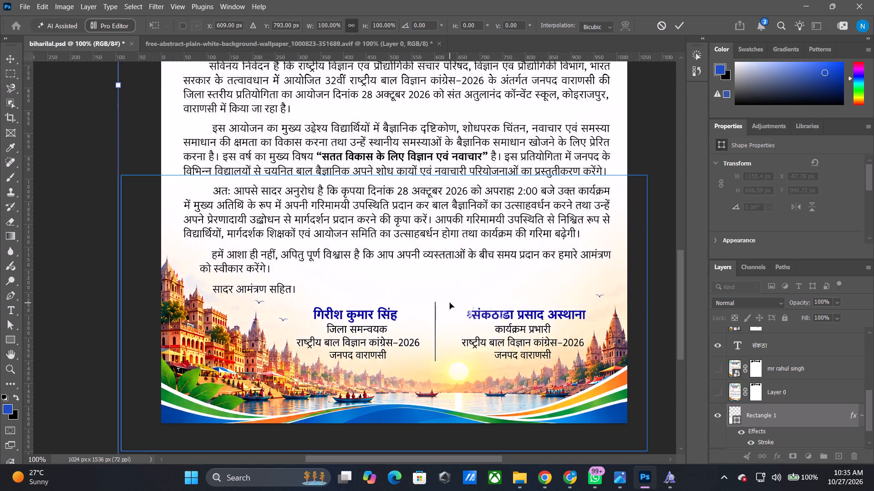
{"action": "left_click", "coordinate": [492, 316]}
{"action": "left_click", "coordinate": [637, 155]}
{"action": "left_click", "coordinate": [681, 25]}
{"action": "left_click", "coordinate": [639, 146]}
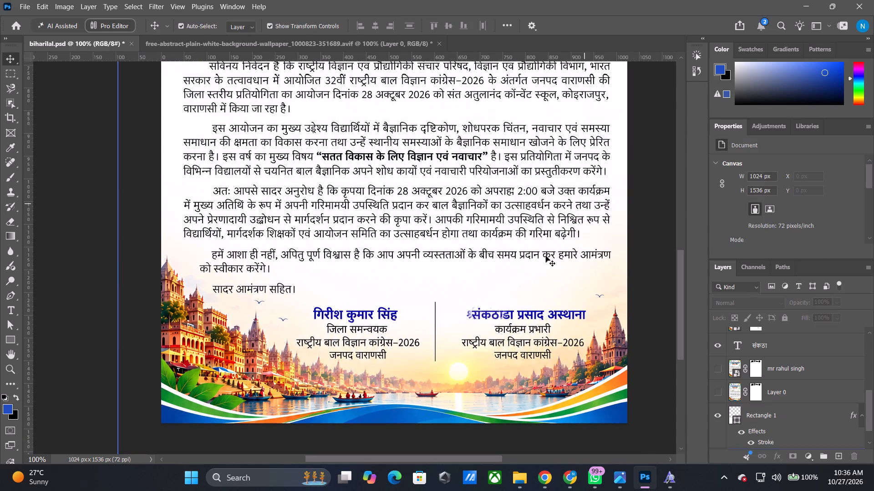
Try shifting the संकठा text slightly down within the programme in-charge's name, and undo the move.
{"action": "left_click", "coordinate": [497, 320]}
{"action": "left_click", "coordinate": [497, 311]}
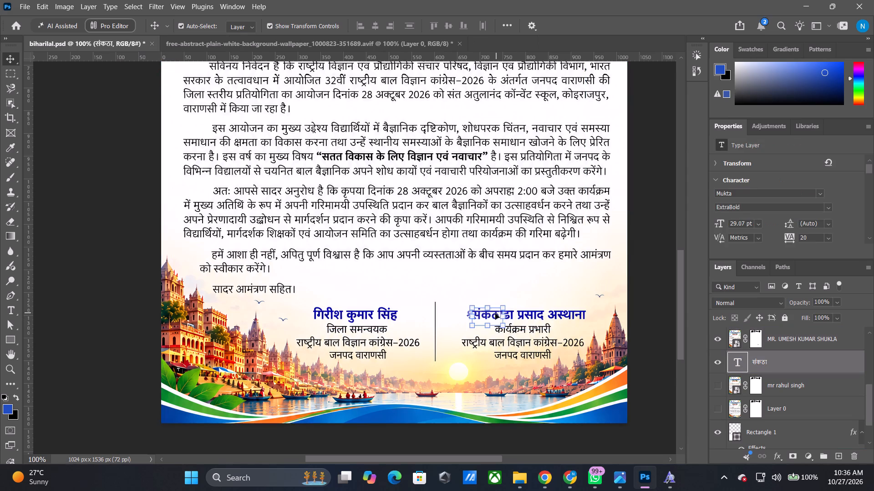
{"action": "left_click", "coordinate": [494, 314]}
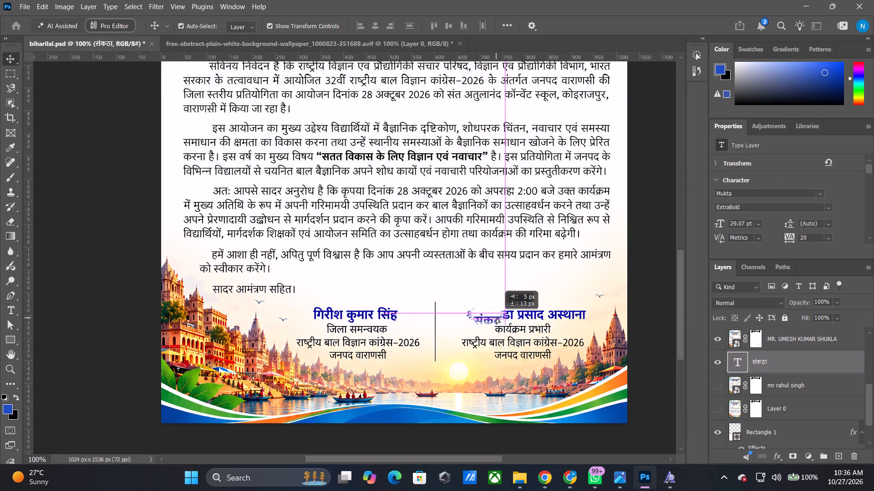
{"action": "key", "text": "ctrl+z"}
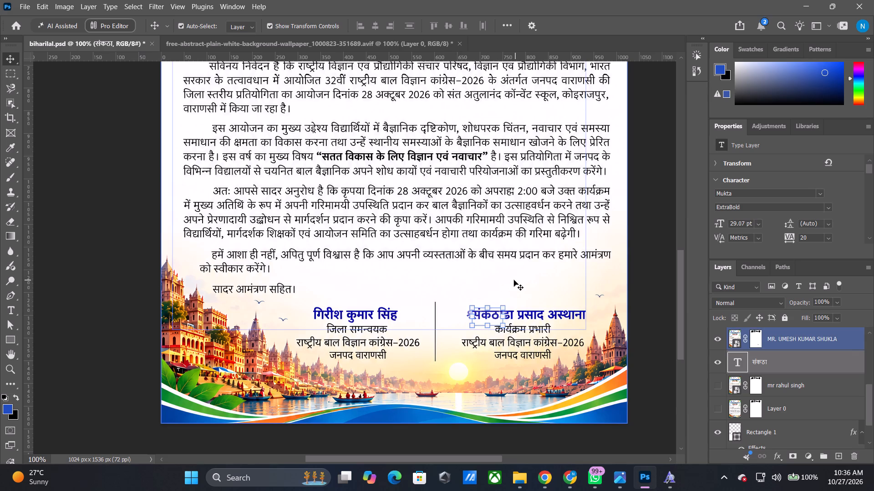
Mask out the old letters between संकठा and the middle name on the deputy education director's invitation layer with a 30 px black brush.
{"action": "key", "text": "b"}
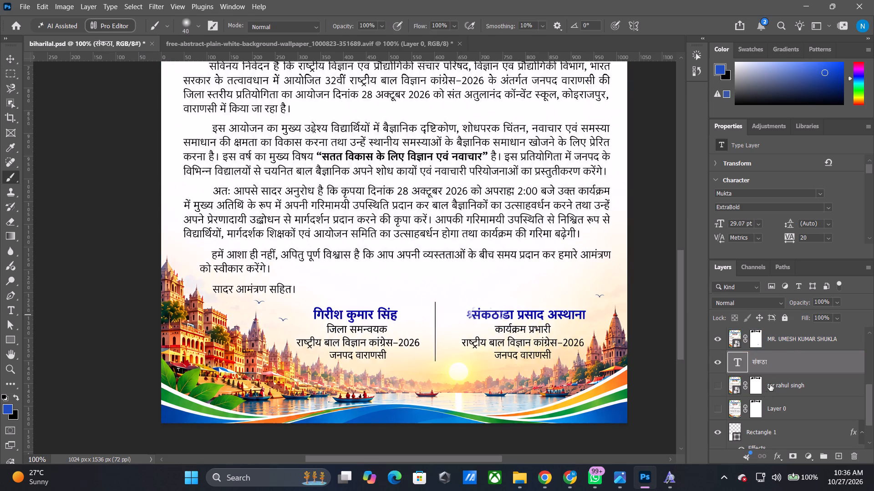
{"action": "left_click", "coordinate": [755, 336]}
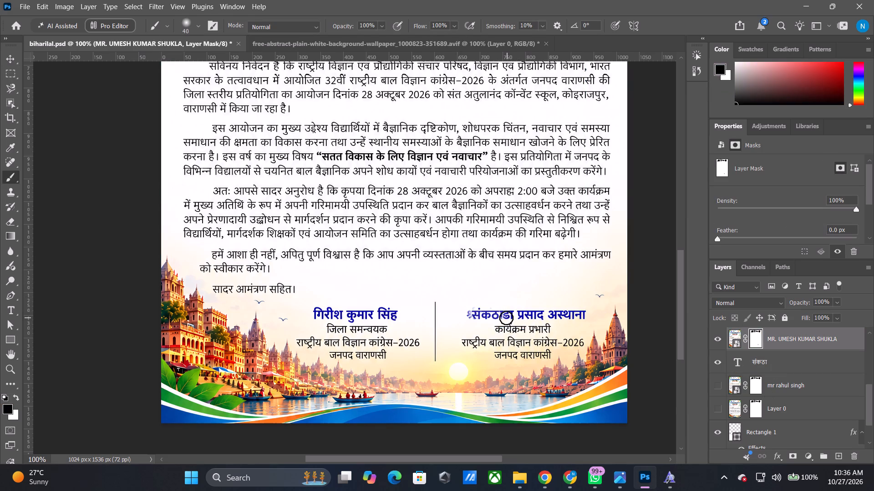
{"action": "scroll", "coordinate": [511, 316], "scroll_direction": "up", "scroll_amount": 3, "text": "alt+shift"}
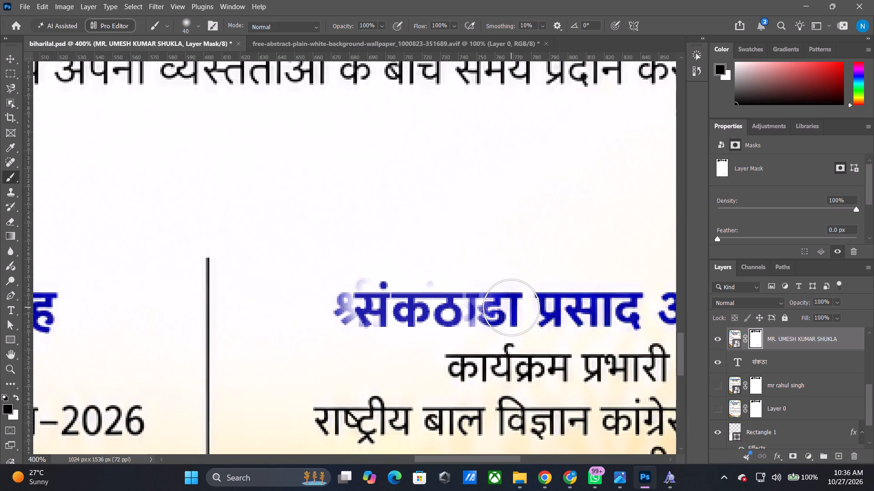
{"action": "key", "text": "bracketleft"}
{"action": "key", "text": "bracketleft"}
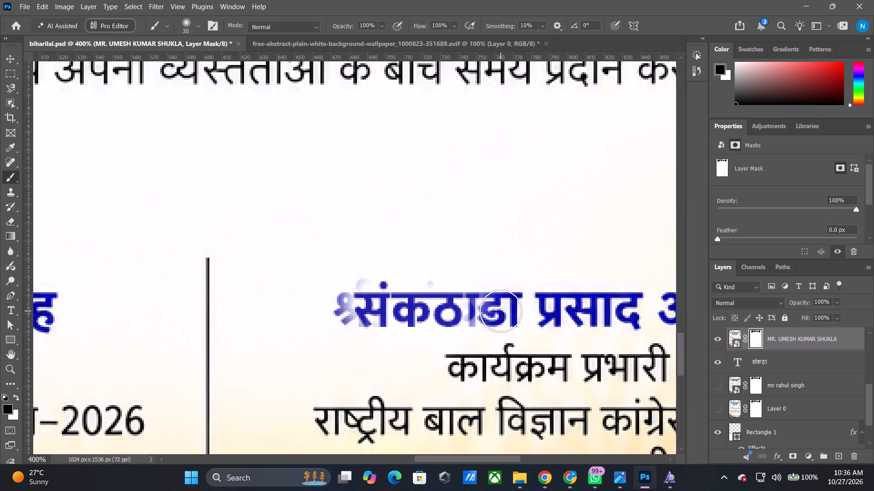
{"action": "double_click", "coordinate": [501, 311]}
{"action": "left_click", "coordinate": [505, 314]}
{"action": "double_click", "coordinate": [508, 317]}
{"action": "left_click", "coordinate": [510, 311]}
{"action": "triple_click", "coordinate": [514, 302]}
{"action": "left_click", "coordinate": [506, 303]}
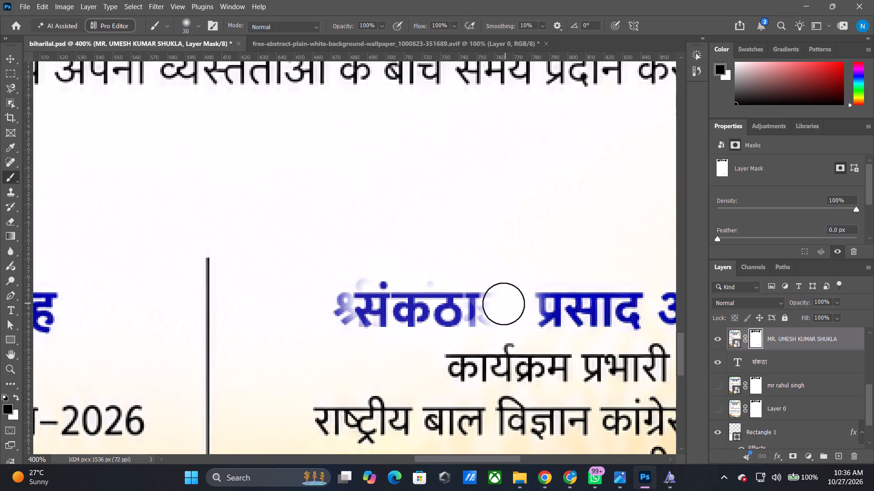
{"action": "triple_click", "coordinate": [503, 304]}
{"action": "left_click", "coordinate": [499, 306]}
{"action": "double_click", "coordinate": [499, 310]}
{"action": "left_click_drag", "start_coordinate": [499, 315], "coordinate": [499, 321]}
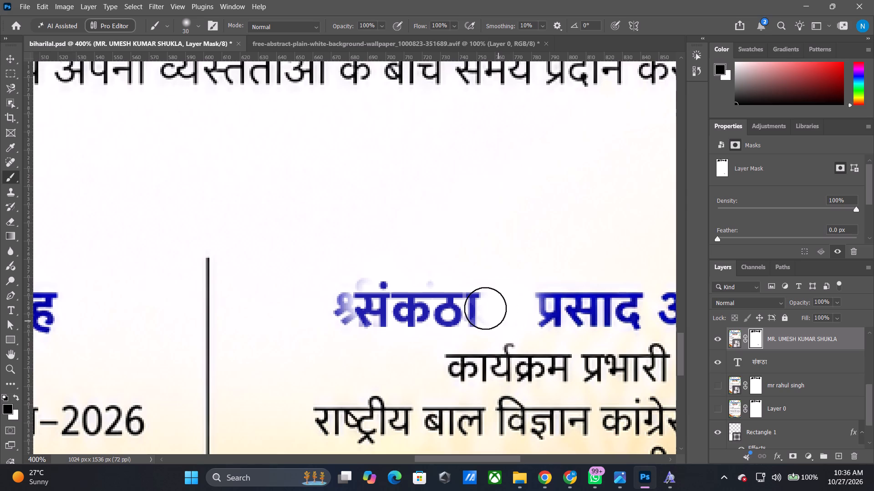
Nudge the संकठा text right until it sits one word space before the programme in-charge's middle name.
{"action": "left_click", "coordinate": [7, 58]}
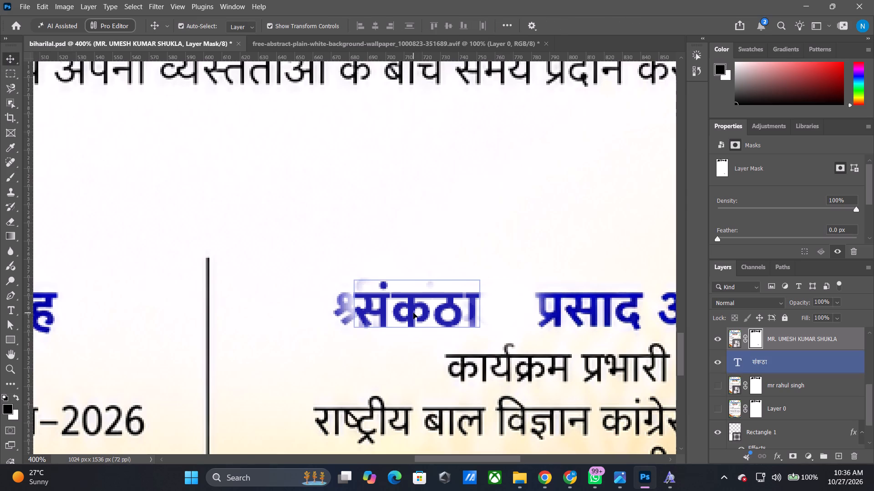
{"action": "left_click", "coordinate": [413, 313]}
{"action": "key", "text": "Right"}
{"action": "key", "text": "Right"}
{"action": "key", "text": "Right"}
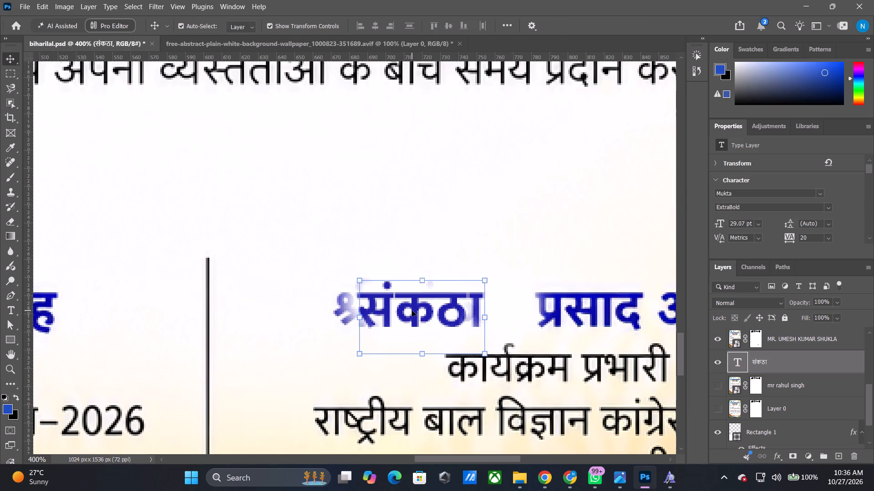
{"action": "key", "text": "Right"}
{"action": "key", "text": "Right"}
{"action": "key", "text": "Right"}
{"action": "key", "text": "Right"}
{"action": "key", "text": "Right"}
{"action": "key", "text": "Right"}
{"action": "key", "text": "Right"}
{"action": "key", "text": "Right"}
{"action": "key", "text": "Right"}
{"action": "key", "text": "Right"}
{"action": "key", "text": "Right"}
{"action": "key", "text": "Right"}
{"action": "key", "text": "Right"}
{"action": "key", "text": "Right"}
{"action": "key", "text": "Right"}
{"action": "key", "text": "Right"}
{"action": "key", "text": "Right"}
{"action": "key", "text": "Right"}
{"action": "key", "text": "Right"}
{"action": "key", "text": "Right"}
{"action": "key", "text": "Right"}
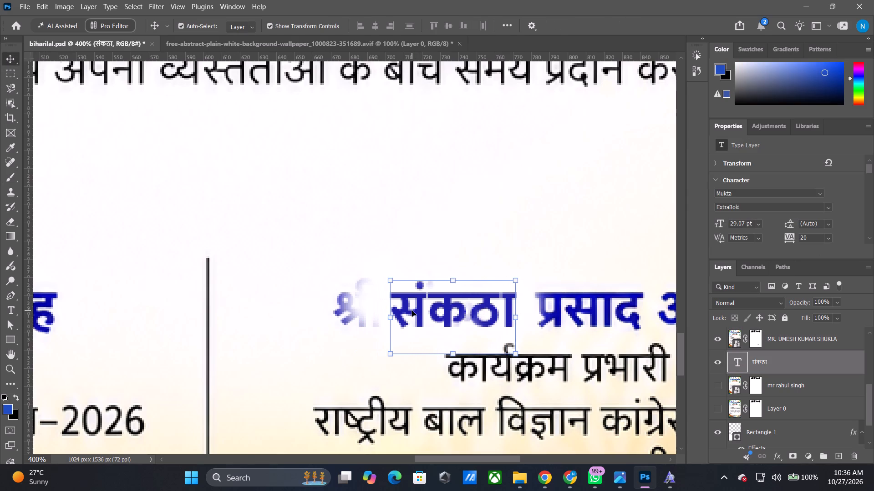
{"action": "key", "text": "Right"}
{"action": "key", "text": "Left"}
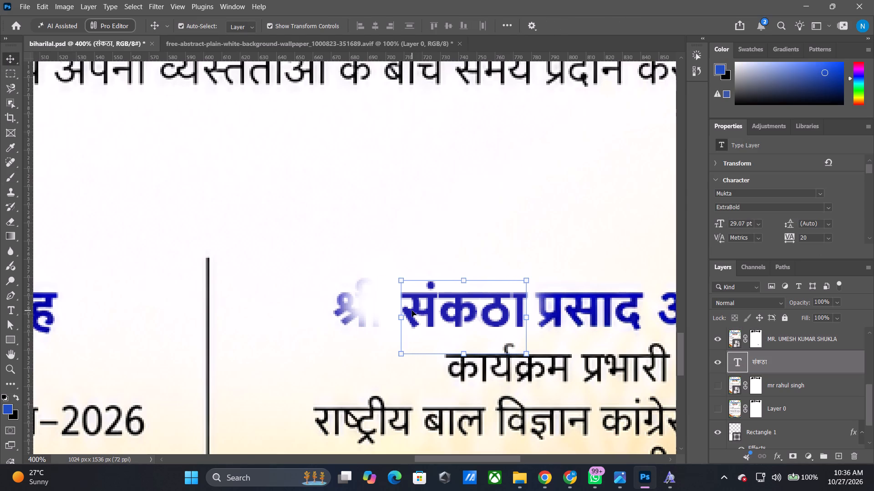
{"action": "key", "text": "Left"}
{"action": "key", "text": "Left"}
{"action": "key", "text": "Left"}
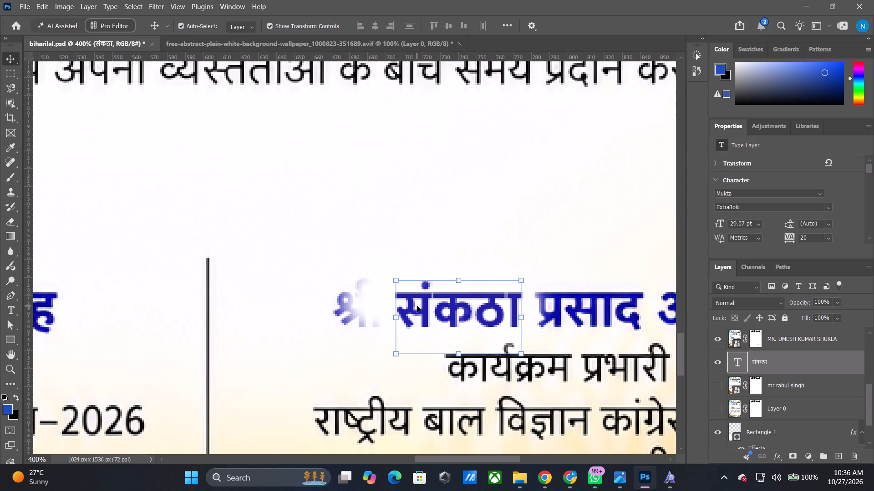
{"action": "key", "text": "Right"}
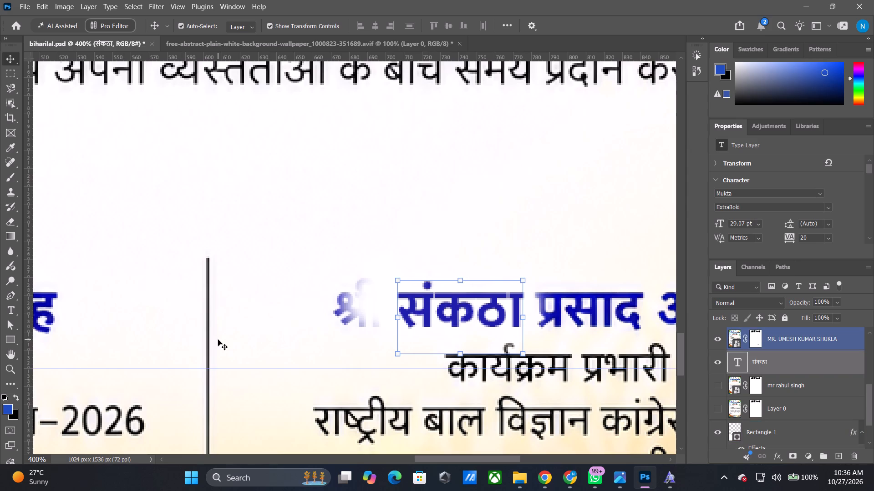
Paint out the leftover श्री fragments before संकठा on the deputy education director's invitation layer mask with the black brush.
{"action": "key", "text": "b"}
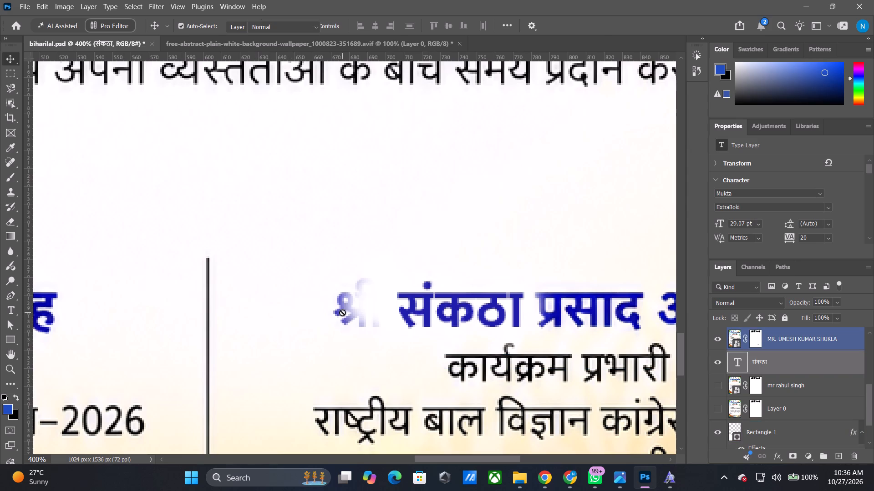
{"action": "left_click", "coordinate": [758, 338]}
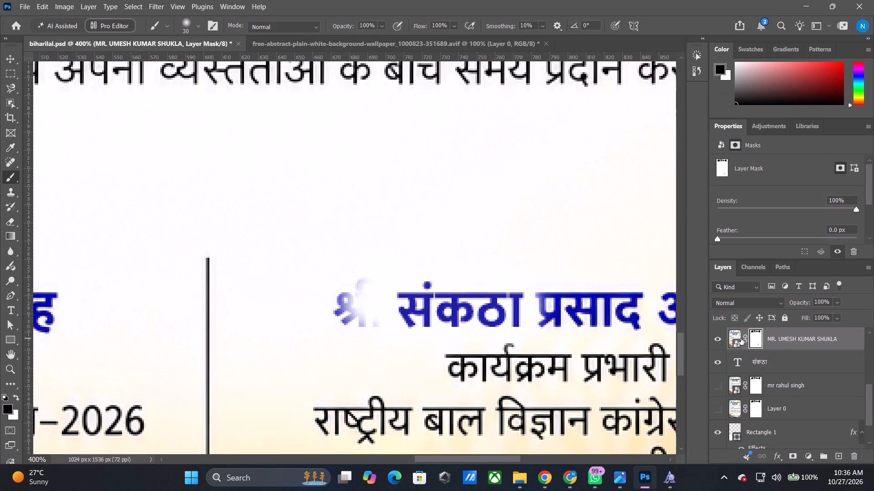
{"action": "key", "text": "ctrl+shift+i"}
{"action": "double_click", "coordinate": [366, 304]}
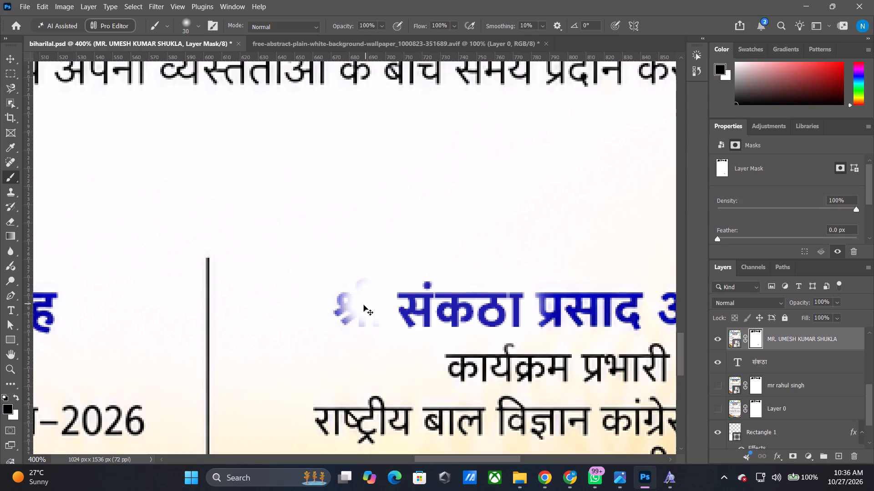
{"action": "key", "text": "ctrl+shift+i"}
{"action": "double_click", "coordinate": [364, 305]}
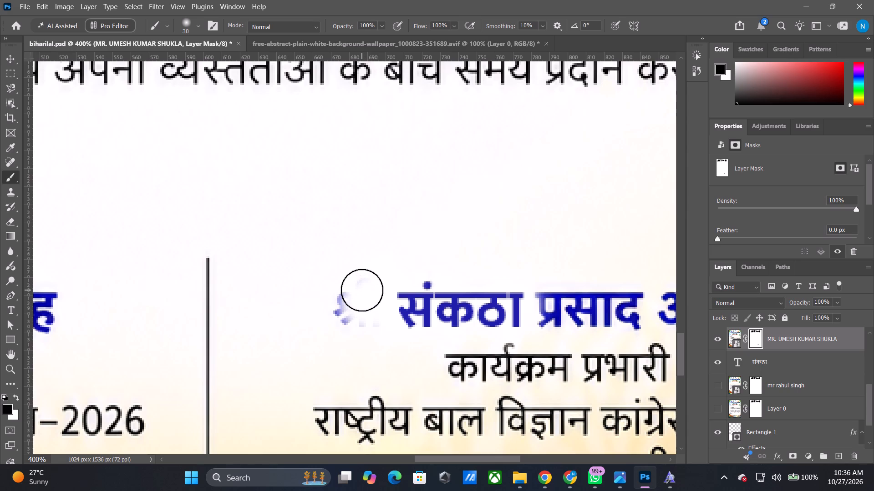
{"action": "left_click_drag", "start_coordinate": [362, 290], "coordinate": [343, 307]}
{"action": "left_click", "coordinate": [342, 306]}
{"action": "left_click_drag", "start_coordinate": [342, 306], "coordinate": [349, 317]}
{"action": "left_click", "coordinate": [371, 328]}
{"action": "left_click_drag", "start_coordinate": [363, 320], "coordinate": [357, 317]}
{"action": "triple_click", "coordinate": [351, 314]}
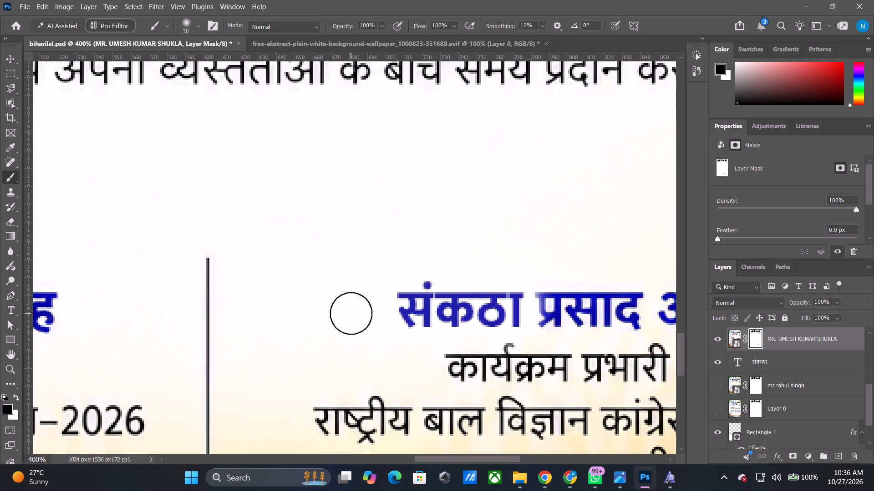
{"action": "left_click", "coordinate": [6, 58]}
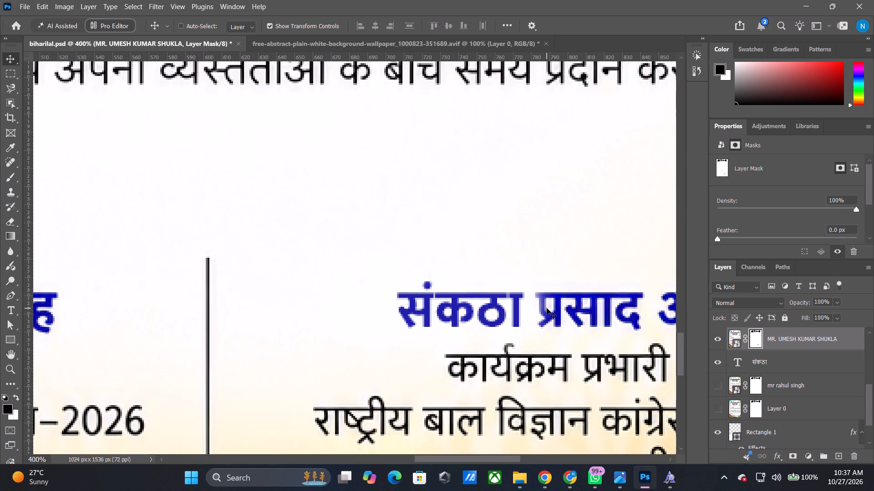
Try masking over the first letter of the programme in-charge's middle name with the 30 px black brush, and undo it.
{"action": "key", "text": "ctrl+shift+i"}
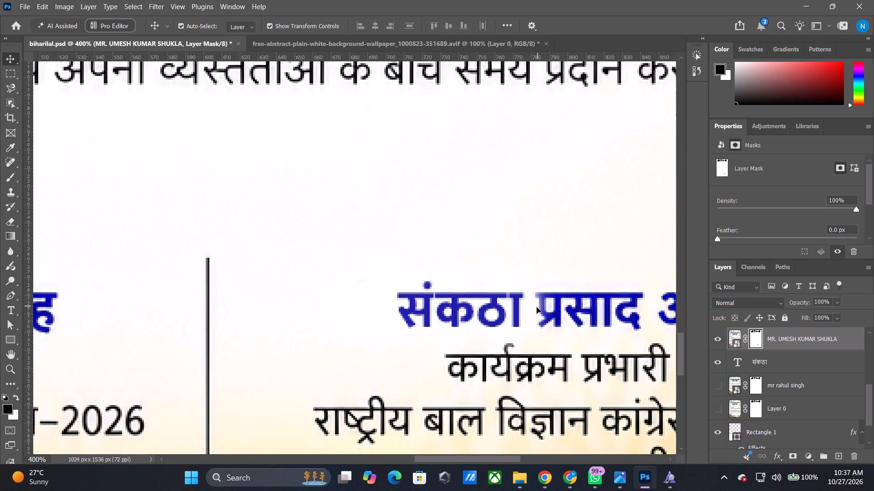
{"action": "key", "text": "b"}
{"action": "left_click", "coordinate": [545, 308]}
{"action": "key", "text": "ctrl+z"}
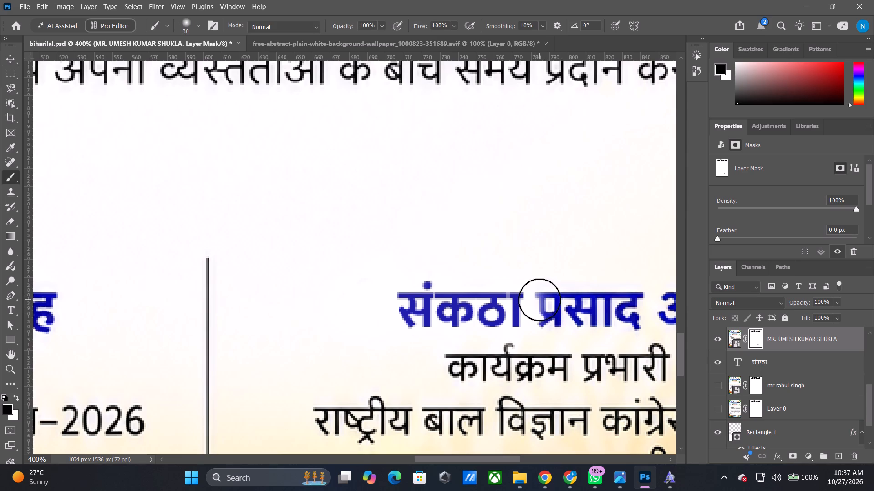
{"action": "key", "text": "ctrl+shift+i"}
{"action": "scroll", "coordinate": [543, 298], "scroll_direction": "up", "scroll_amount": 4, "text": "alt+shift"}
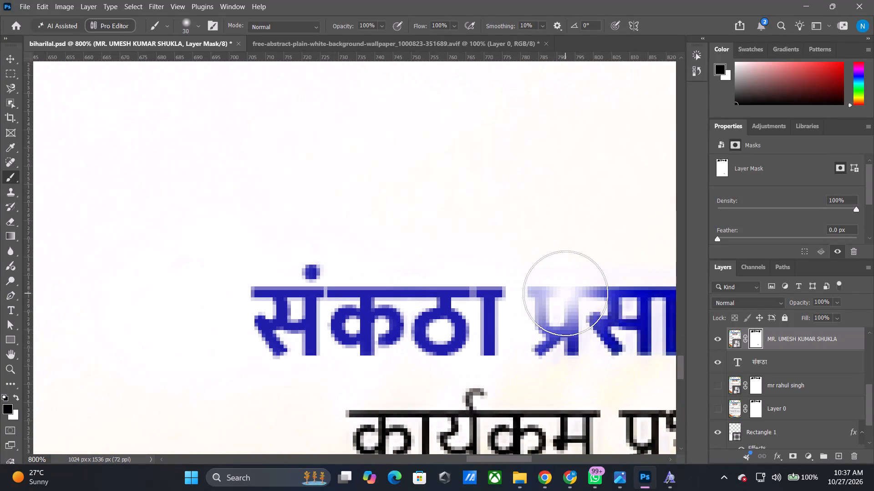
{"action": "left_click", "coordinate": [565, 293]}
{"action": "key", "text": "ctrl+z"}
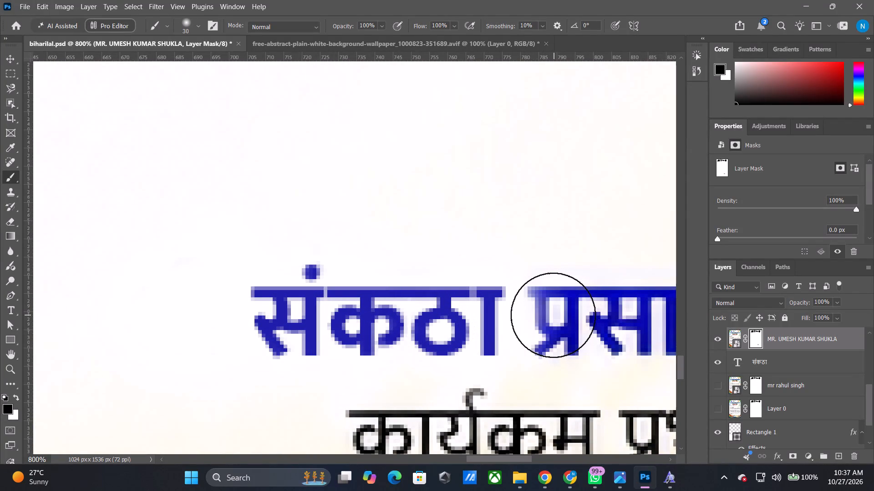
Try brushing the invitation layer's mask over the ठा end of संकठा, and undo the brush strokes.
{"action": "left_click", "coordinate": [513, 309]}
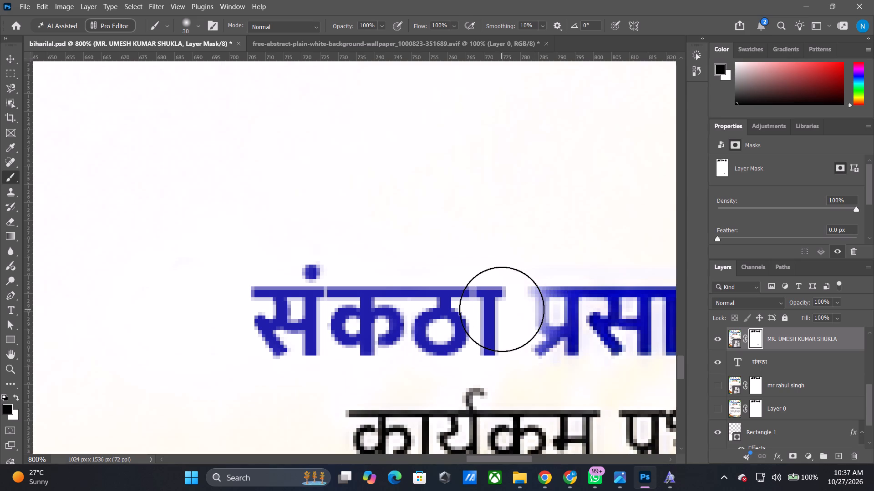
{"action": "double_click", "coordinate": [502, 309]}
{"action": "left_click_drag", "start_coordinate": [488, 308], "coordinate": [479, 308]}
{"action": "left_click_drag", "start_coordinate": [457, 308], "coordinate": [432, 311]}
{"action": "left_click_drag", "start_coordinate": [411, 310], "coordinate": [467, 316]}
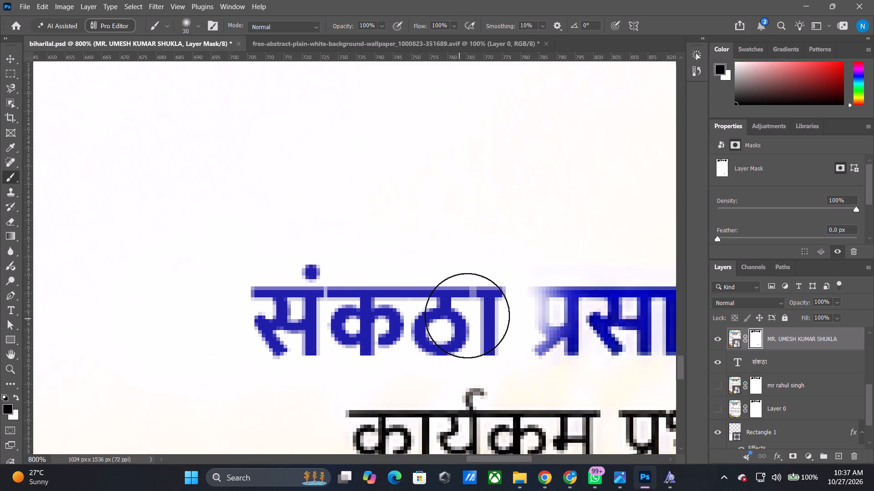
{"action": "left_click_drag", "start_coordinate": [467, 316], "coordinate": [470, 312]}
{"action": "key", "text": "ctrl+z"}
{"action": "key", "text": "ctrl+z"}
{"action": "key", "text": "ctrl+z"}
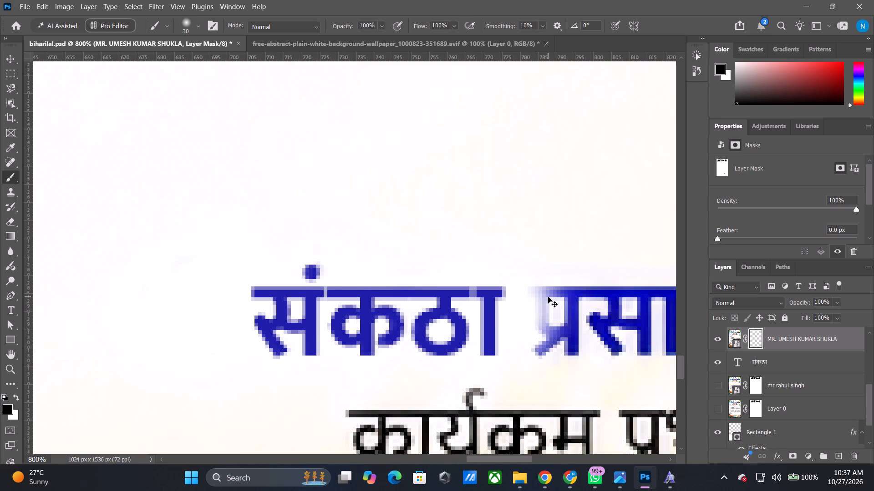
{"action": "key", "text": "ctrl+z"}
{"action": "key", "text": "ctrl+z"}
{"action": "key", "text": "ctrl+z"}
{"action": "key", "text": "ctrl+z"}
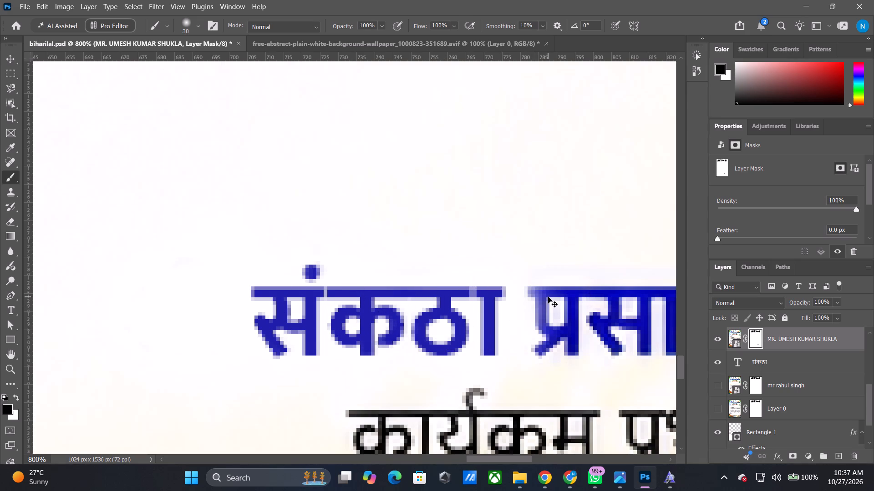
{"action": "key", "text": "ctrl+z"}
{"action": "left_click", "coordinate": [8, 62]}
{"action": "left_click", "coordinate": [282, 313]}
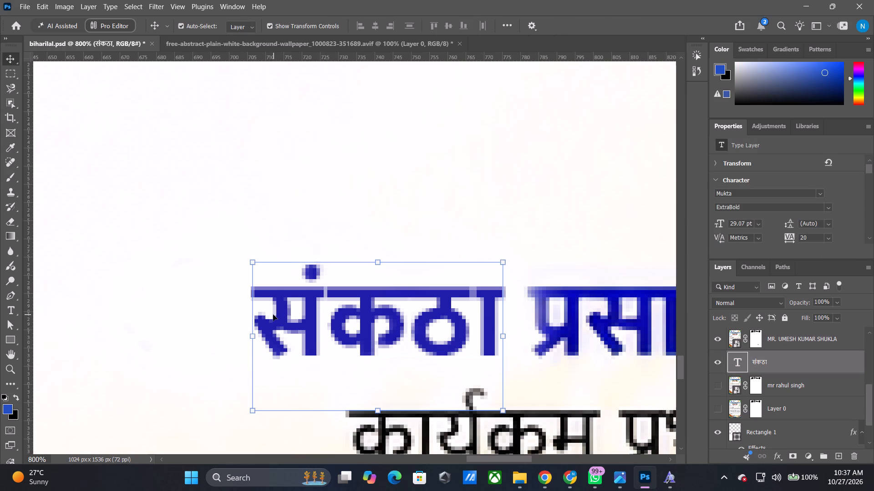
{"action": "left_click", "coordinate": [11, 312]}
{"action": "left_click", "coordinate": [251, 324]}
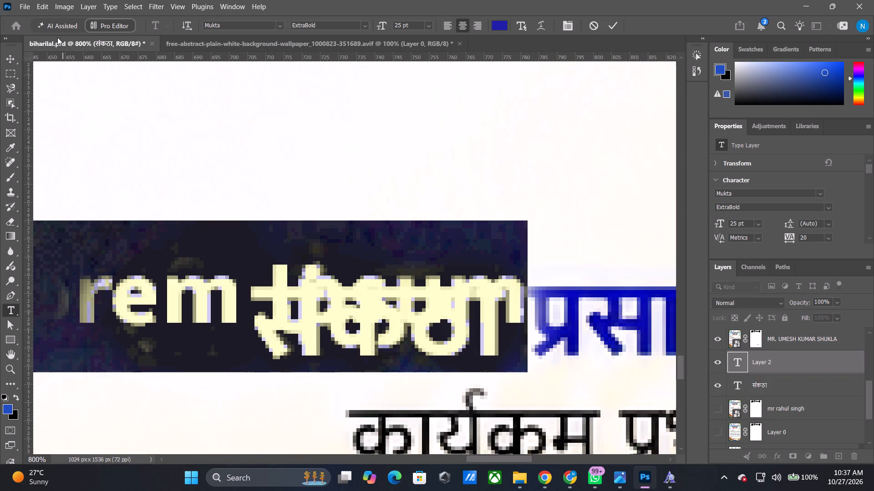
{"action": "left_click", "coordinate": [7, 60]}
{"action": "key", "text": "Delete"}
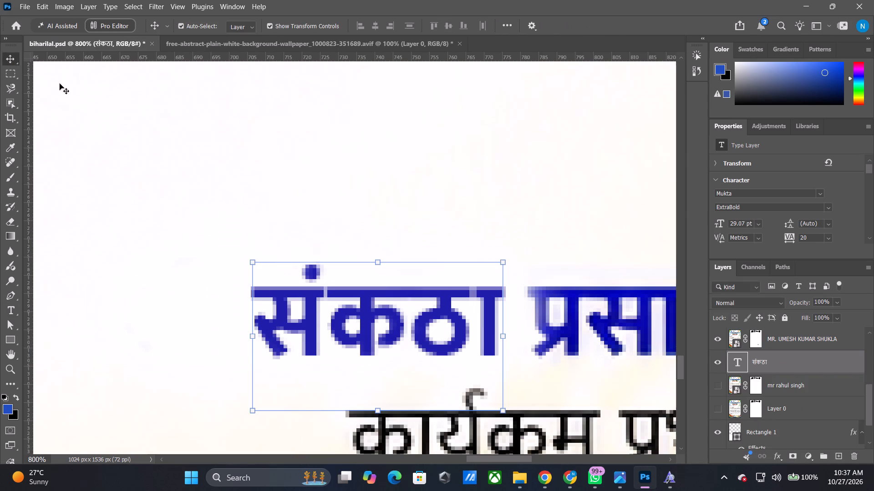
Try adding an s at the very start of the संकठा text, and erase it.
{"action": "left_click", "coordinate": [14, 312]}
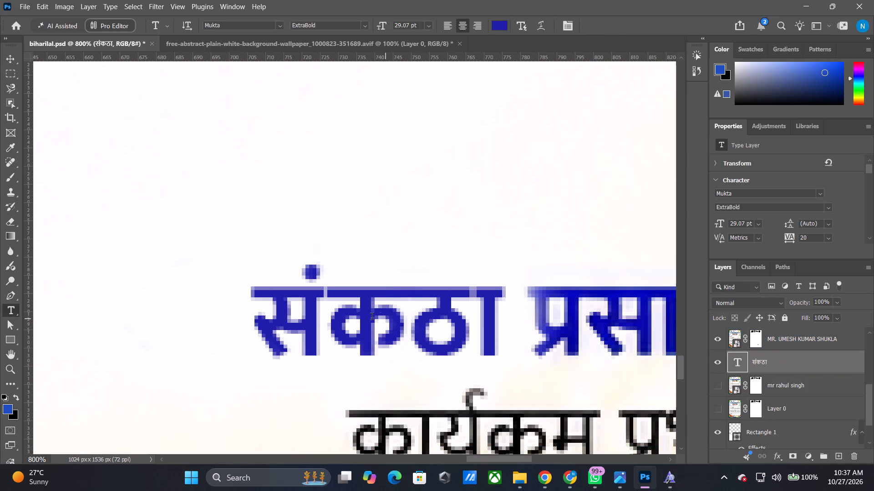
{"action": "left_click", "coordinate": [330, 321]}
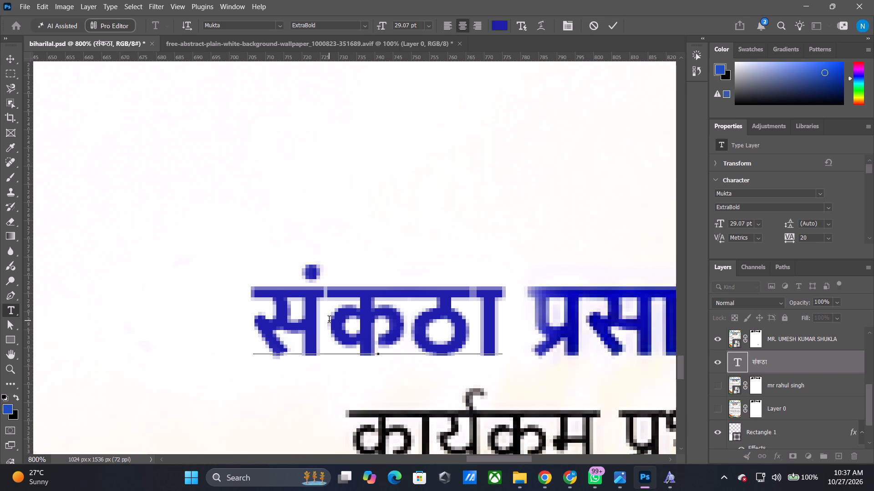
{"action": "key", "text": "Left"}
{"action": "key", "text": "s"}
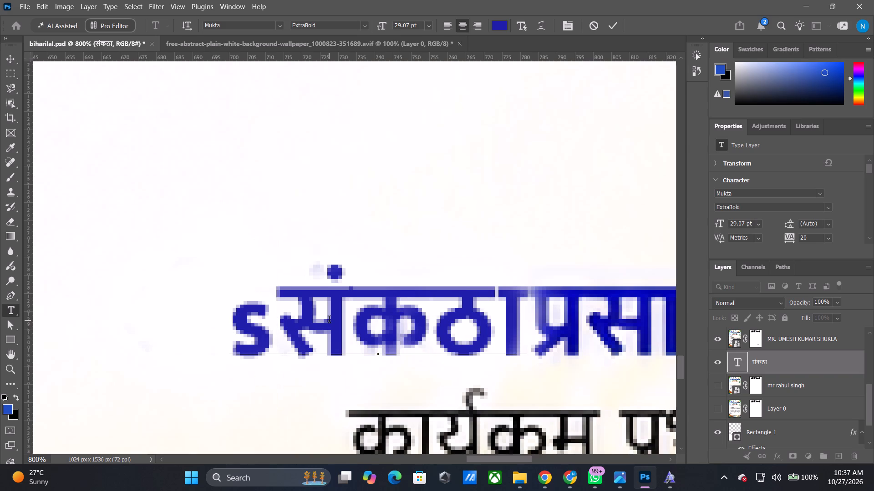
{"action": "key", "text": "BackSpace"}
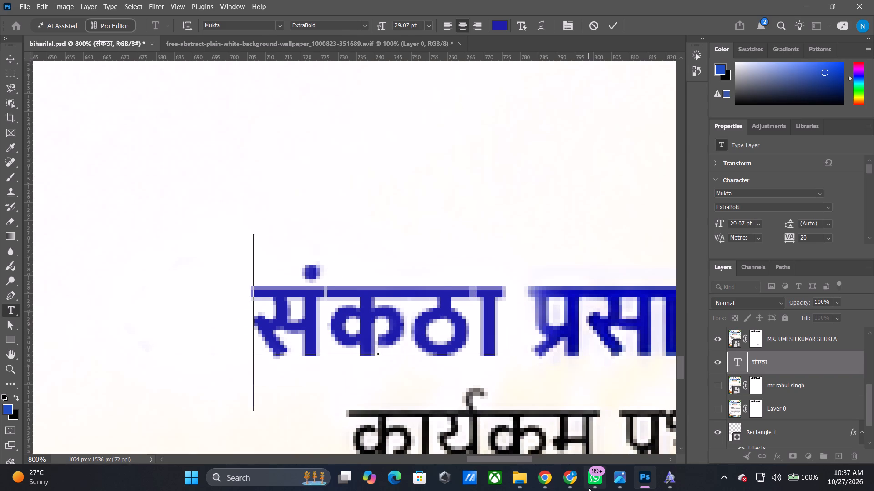
Switch to Chrome, search Google for "shree in hindi", and copy the Hindi word श्री.
{"action": "left_click", "coordinate": [575, 481]}
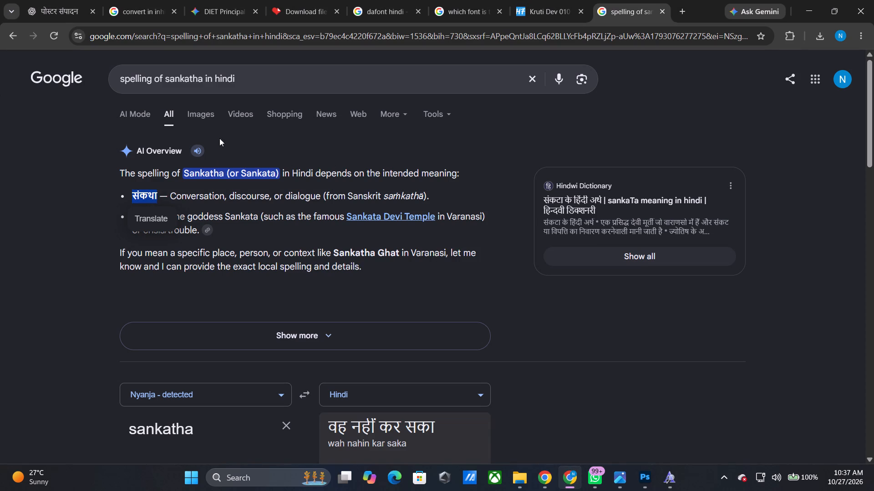
{"action": "left_click", "coordinate": [203, 81]}
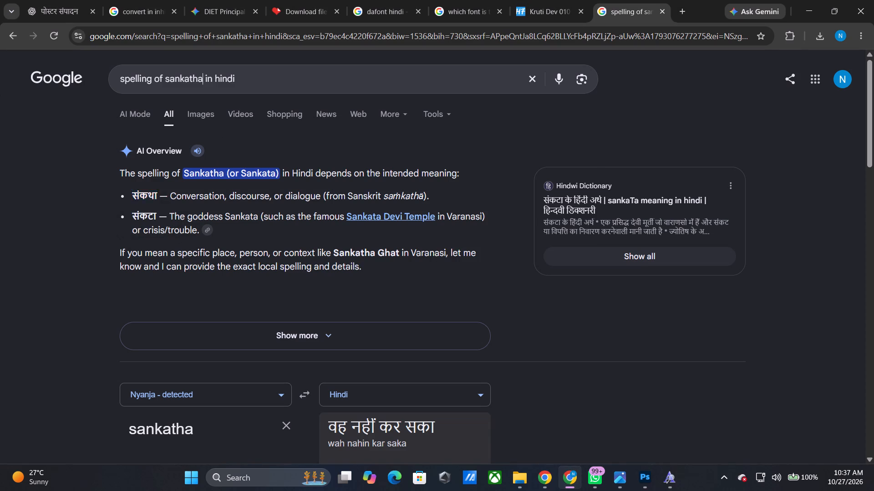
{"action": "key", "text": "BackSpace"}
{"action": "key", "text": "BackSpace"}
{"action": "key", "text": "BackSpace"}
{"action": "key", "text": "BackSpace"}
{"action": "key", "text": "BackSpace"}
{"action": "key", "text": "BackSpace"}
{"action": "key", "text": "BackSpace"}
{"action": "key", "text": "BackSpace"}
{"action": "key", "text": "BackSpace"}
{"action": "key", "text": "BackSpace"}
{"action": "key", "text": "BackSpace"}
{"action": "key", "text": "BackSpace"}
{"action": "key", "text": "BackSpace"}
{"action": "key", "text": "BackSpace"}
{"action": "key", "text": "BackSpace"}
{"action": "key", "text": "BackSpace"}
{"action": "key", "text": "BackSpace"}
{"action": "key", "text": "BackSpace"}
{"action": "key", "text": "BackSpace"}
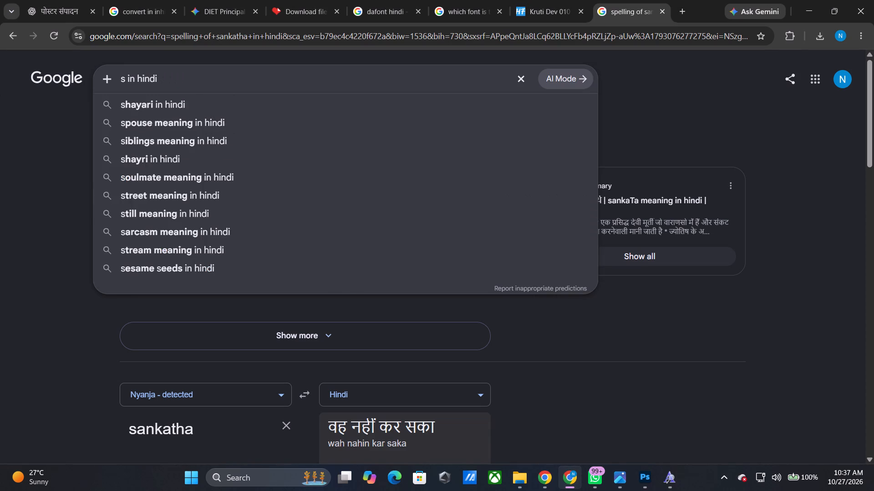
{"action": "scroll", "coordinate": [203, 81], "scroll_direction": "left", "scroll_amount": 4}
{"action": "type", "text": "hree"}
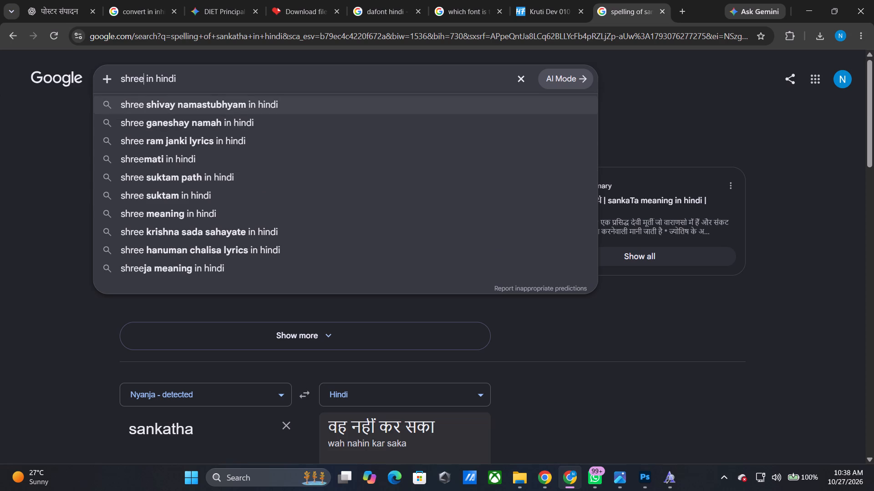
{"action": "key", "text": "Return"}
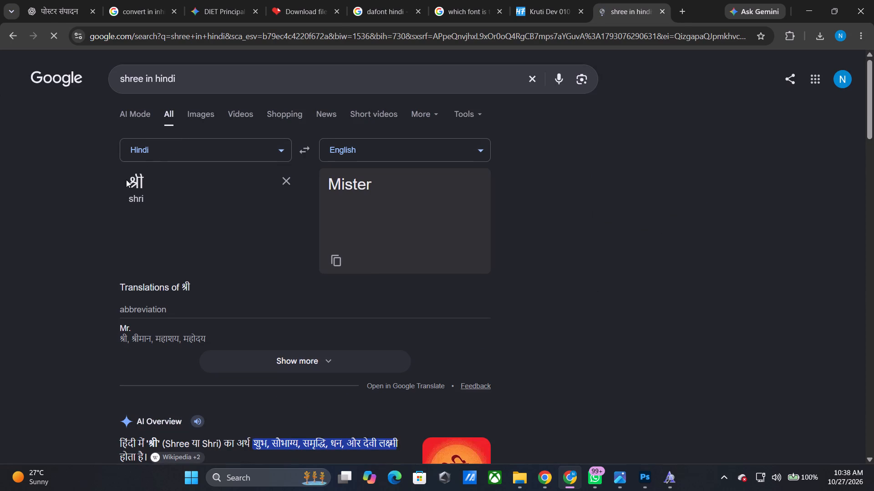
{"action": "left_click_drag", "start_coordinate": [127, 180], "coordinate": [132, 179]}
{"action": "left_click_drag", "start_coordinate": [132, 179], "coordinate": [142, 178]}
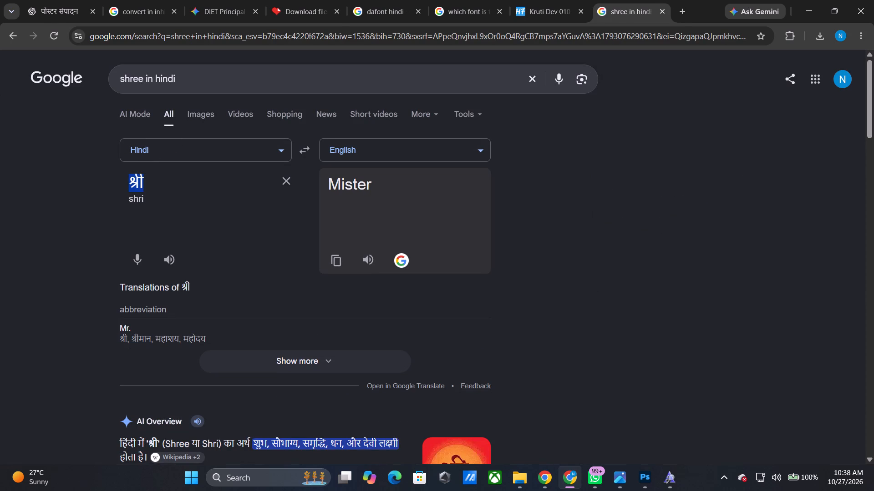
{"action": "key", "text": "ctrl+c"}
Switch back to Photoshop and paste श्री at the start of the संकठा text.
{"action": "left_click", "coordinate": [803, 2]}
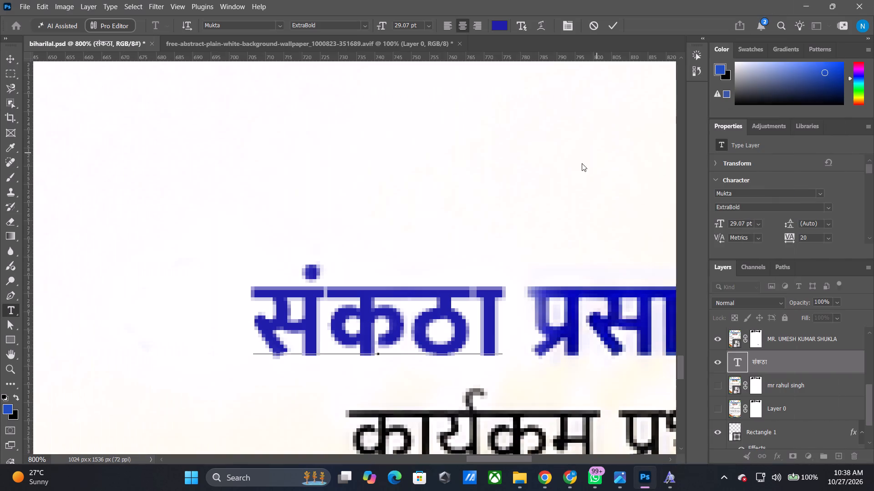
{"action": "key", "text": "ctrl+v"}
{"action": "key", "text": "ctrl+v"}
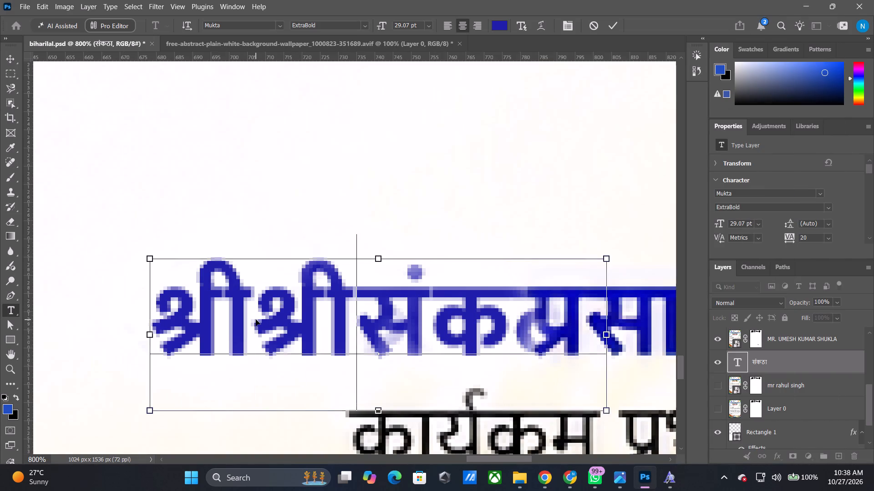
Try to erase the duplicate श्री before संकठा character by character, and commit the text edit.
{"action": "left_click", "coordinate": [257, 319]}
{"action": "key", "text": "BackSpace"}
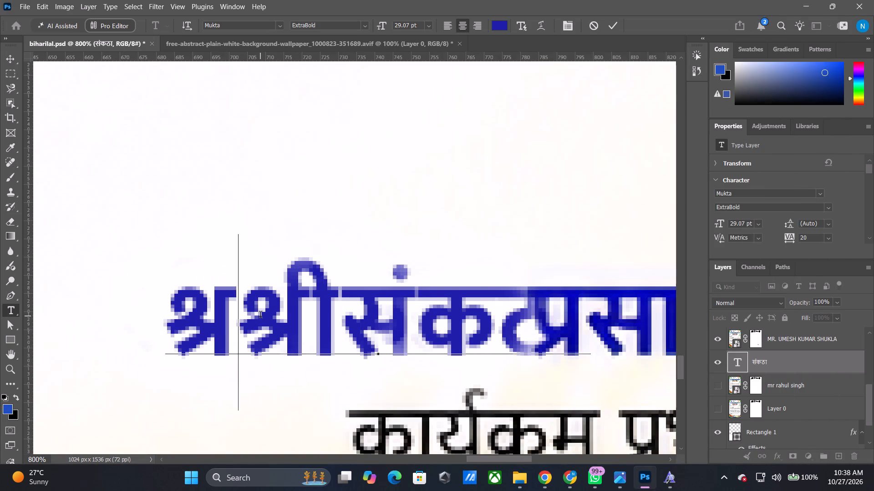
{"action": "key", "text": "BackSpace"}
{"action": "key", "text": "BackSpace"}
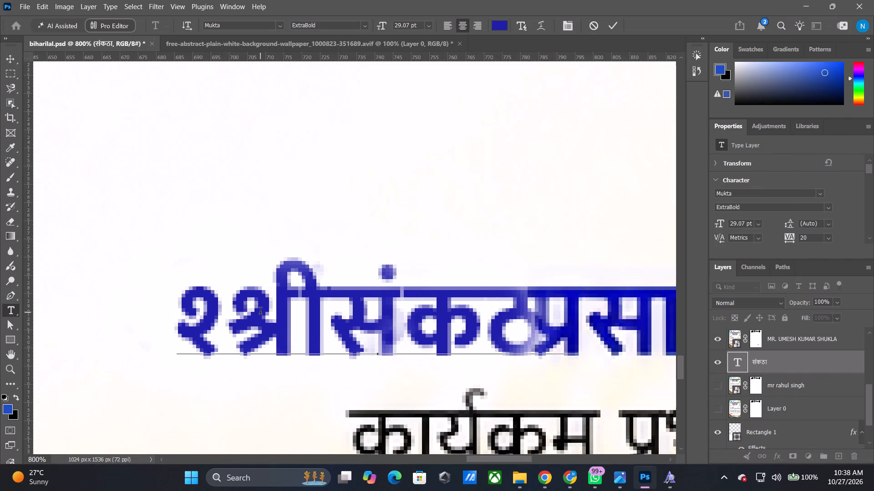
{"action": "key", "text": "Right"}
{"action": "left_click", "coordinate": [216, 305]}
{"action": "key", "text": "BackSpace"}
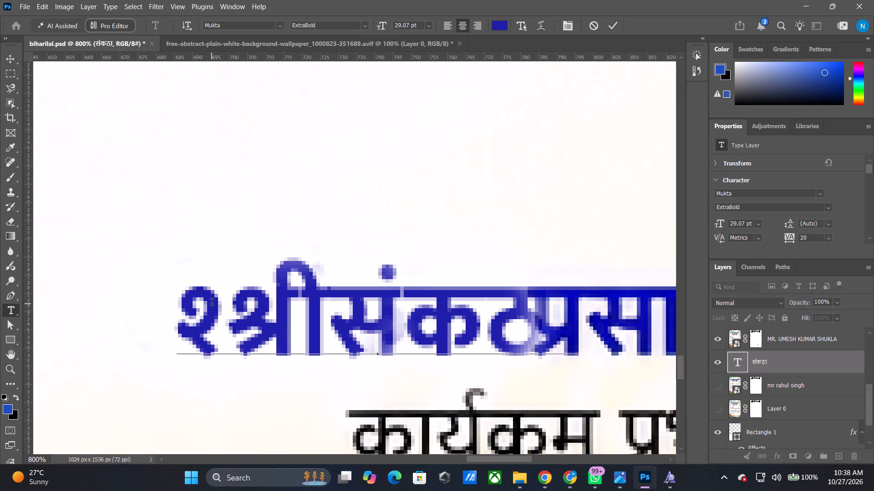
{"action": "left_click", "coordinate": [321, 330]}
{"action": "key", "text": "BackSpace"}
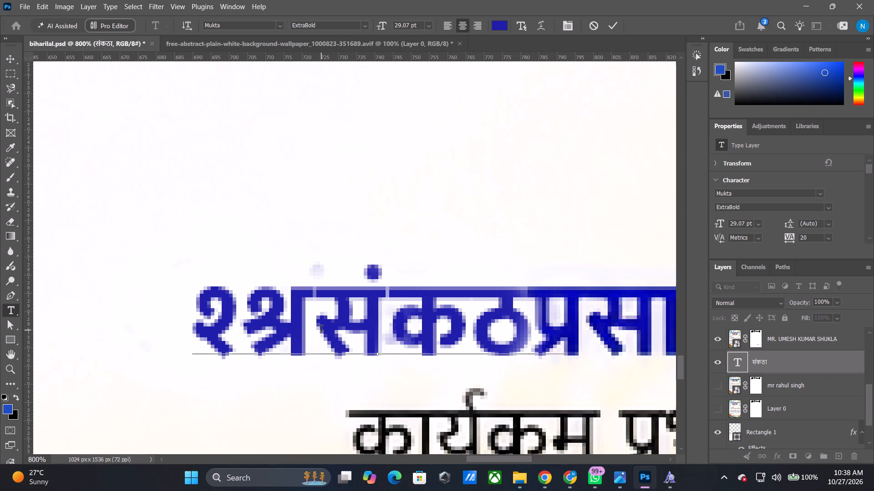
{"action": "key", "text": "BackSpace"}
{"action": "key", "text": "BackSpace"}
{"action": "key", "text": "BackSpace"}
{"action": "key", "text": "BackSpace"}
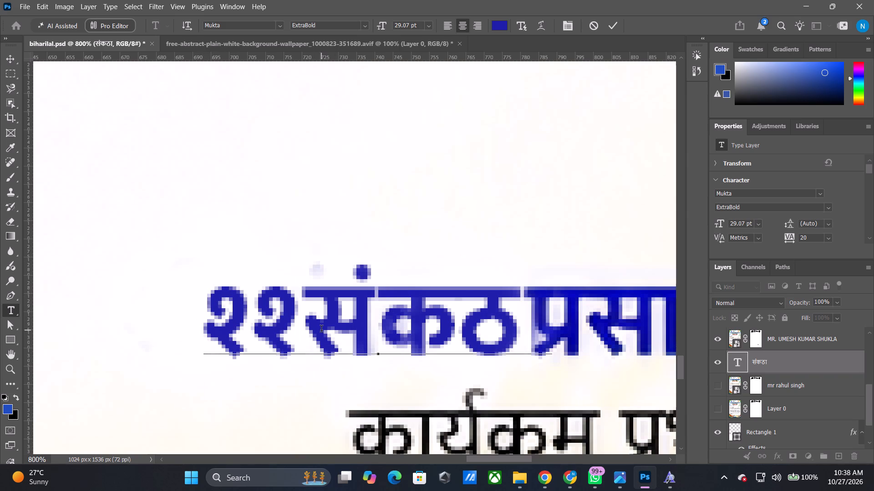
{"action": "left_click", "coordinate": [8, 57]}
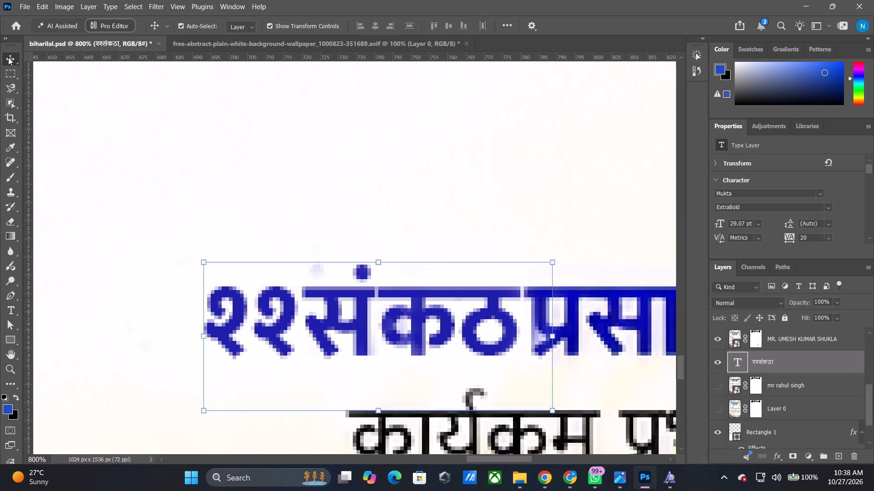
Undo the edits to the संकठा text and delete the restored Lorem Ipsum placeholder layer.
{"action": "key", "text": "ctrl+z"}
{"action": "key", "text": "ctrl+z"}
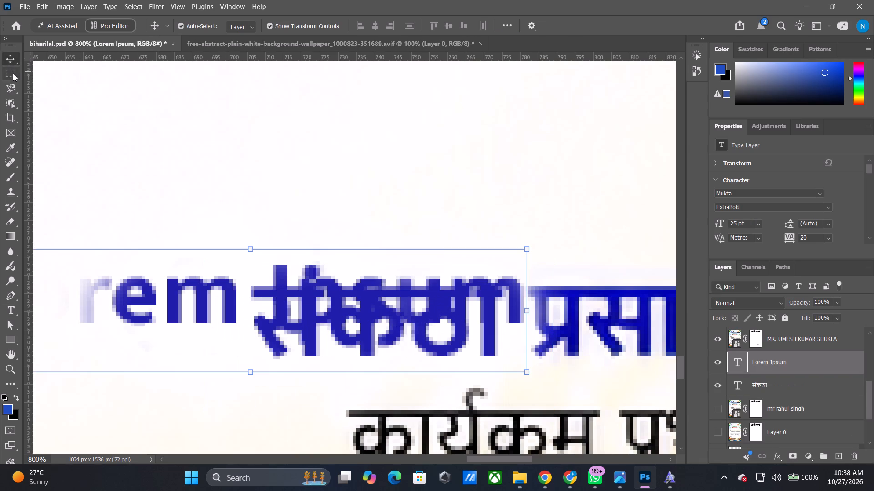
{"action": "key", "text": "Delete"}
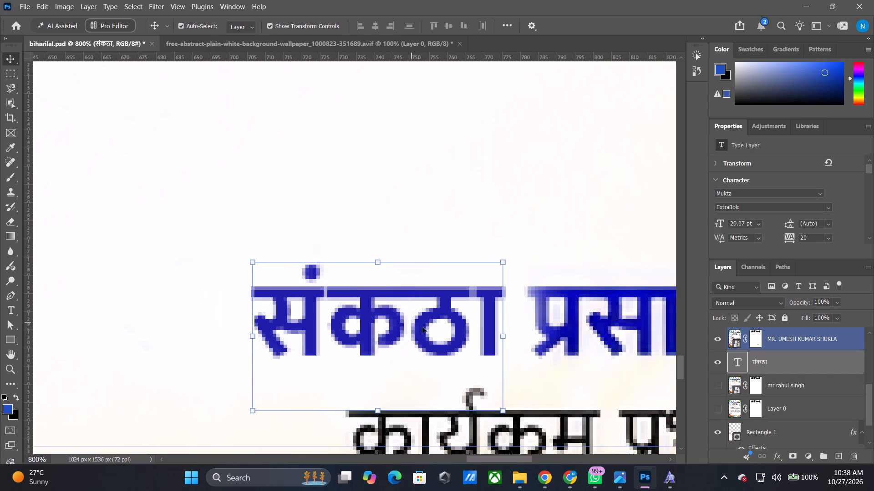
Insert श्री followed by a space at the start of the संकठा text in the programme in-charge's name.
{"action": "left_click", "coordinate": [13, 309]}
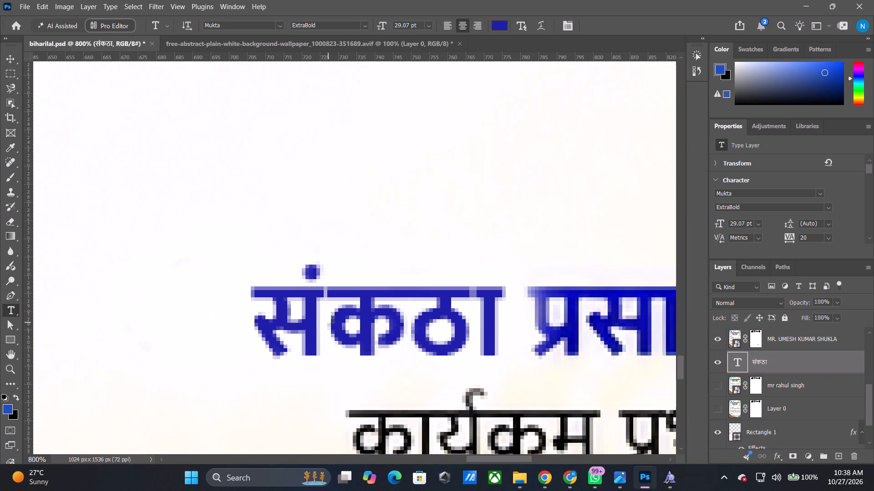
{"action": "left_click", "coordinate": [319, 321]}
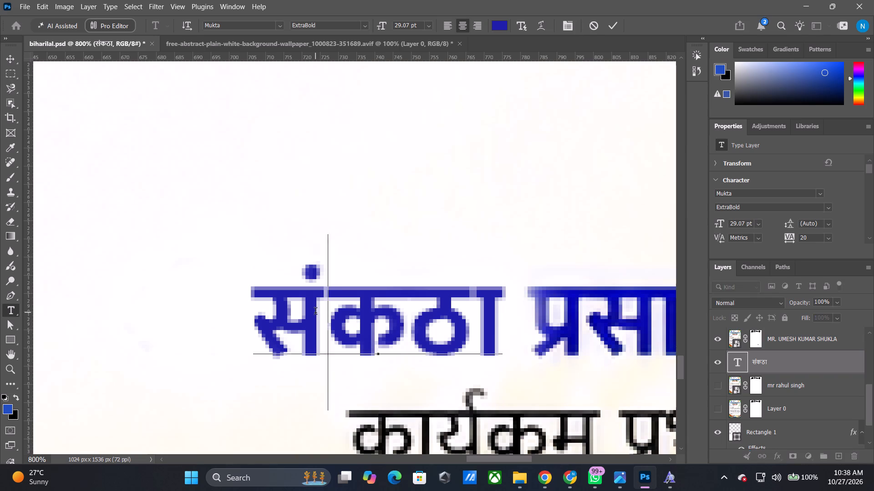
{"action": "key", "text": "Left"}
{"action": "key", "text": "ctrl+v"}
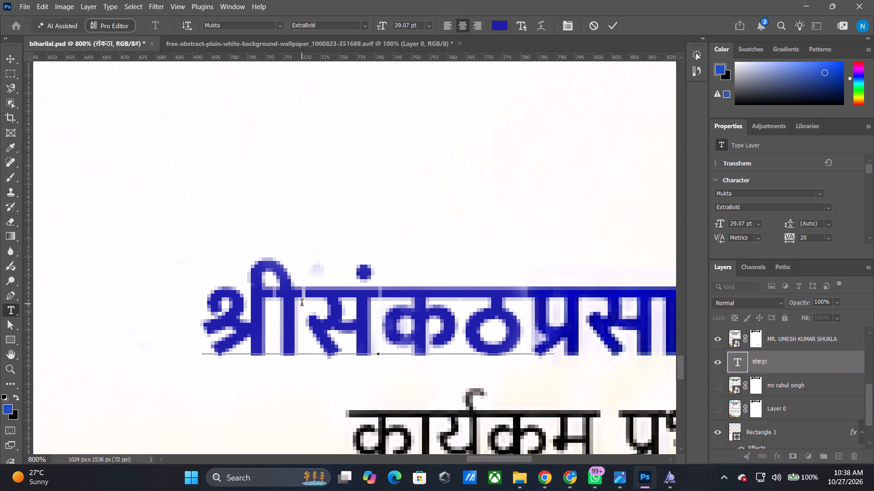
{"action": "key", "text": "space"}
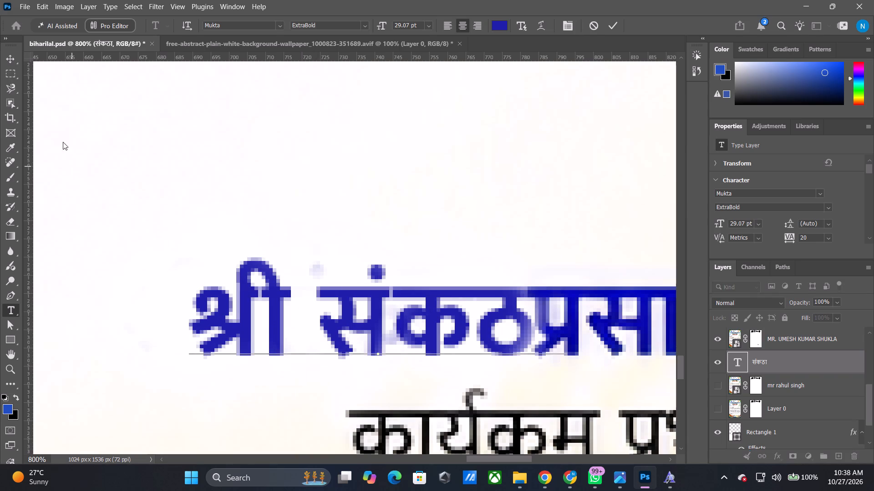
{"action": "left_click", "coordinate": [13, 63]}
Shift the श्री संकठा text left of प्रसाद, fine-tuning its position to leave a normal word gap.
{"action": "key", "text": "shift+Left"}
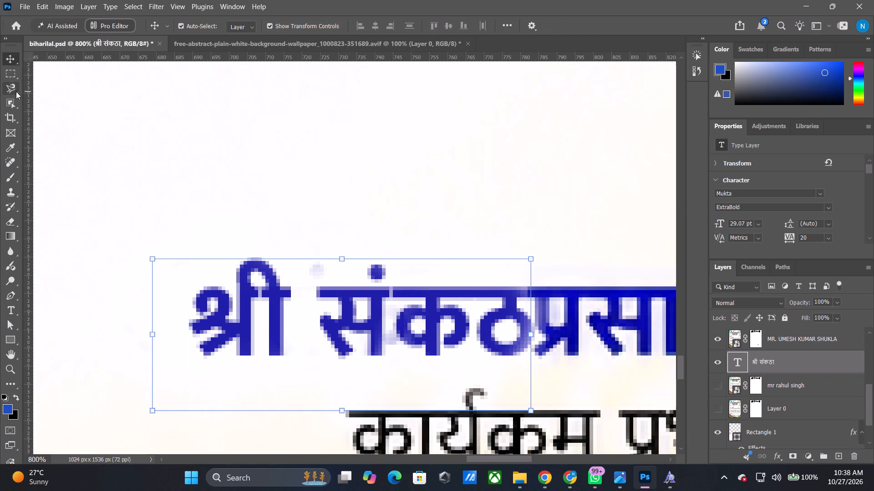
{"action": "key", "text": "shift+Left"}
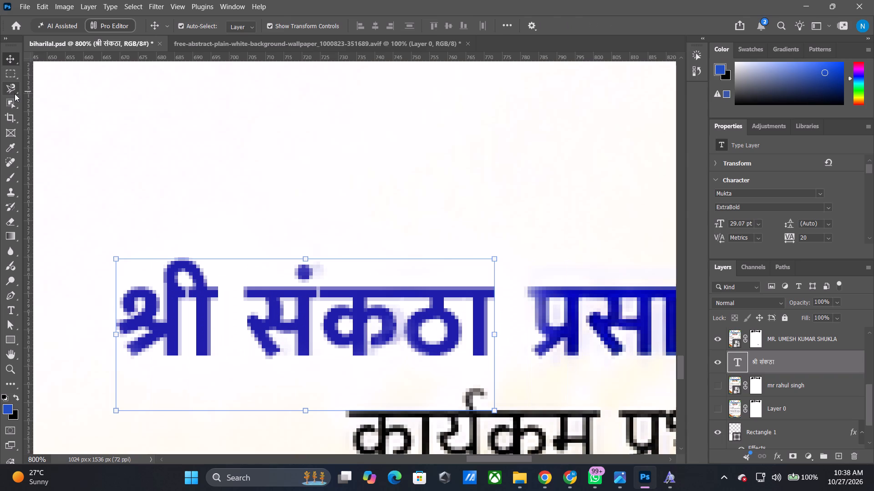
{"action": "scroll", "coordinate": [237, 189], "scroll_direction": "down", "scroll_amount": 3, "text": "alt+shift"}
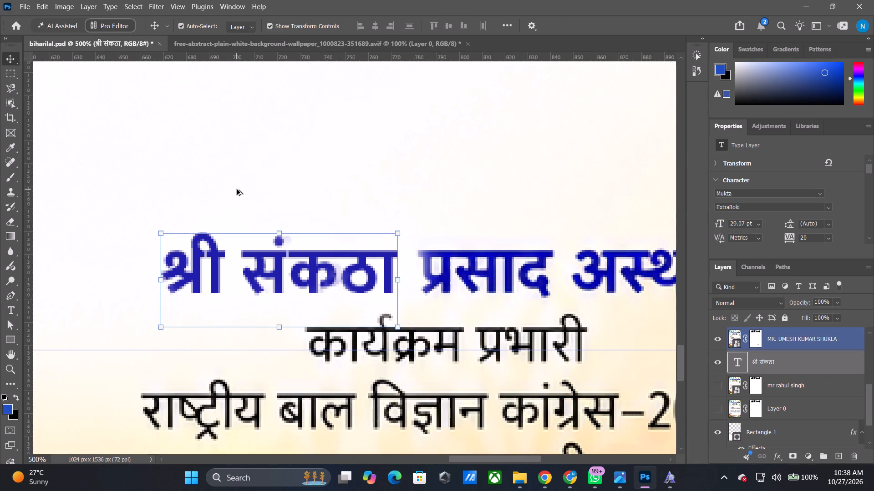
{"action": "scroll", "coordinate": [237, 189], "scroll_direction": "down", "scroll_amount": 1, "text": "alt+shift"}
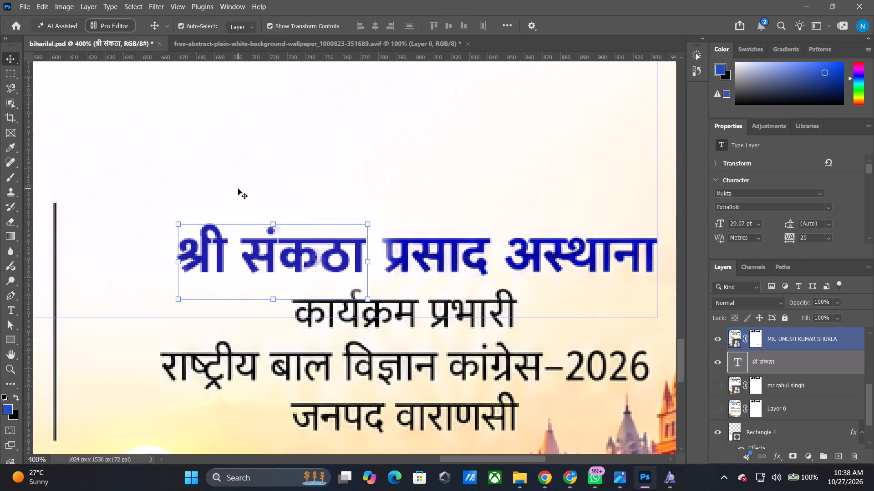
{"action": "key", "text": "Right"}
{"action": "key", "text": "Right"}
{"action": "key", "text": "Right"}
{"action": "key", "text": "Right"}
{"action": "key", "text": "Right"}
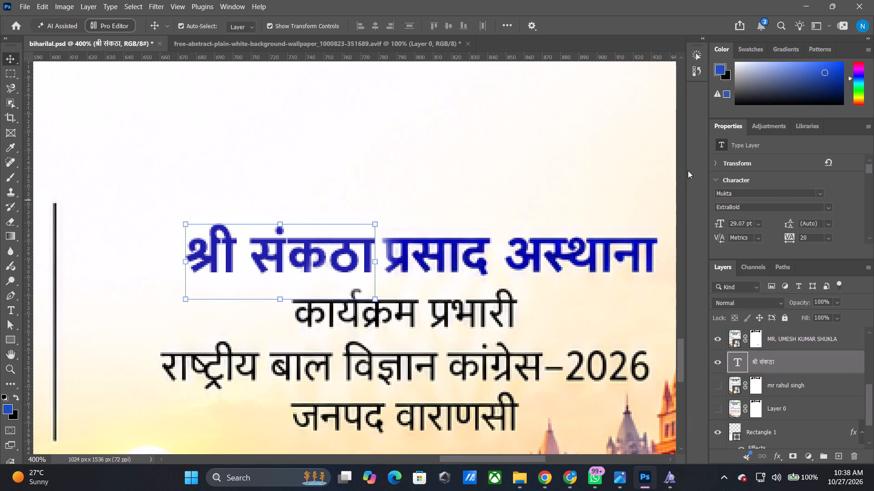
Deselect the text and examine the corrected name within the whole invitation, including the signature area and header.
{"action": "scroll", "coordinate": [431, 197], "scroll_direction": "down", "scroll_amount": 3, "text": "alt+shift"}
{"action": "scroll", "coordinate": [516, 204], "scroll_direction": "up", "scroll_amount": 1}
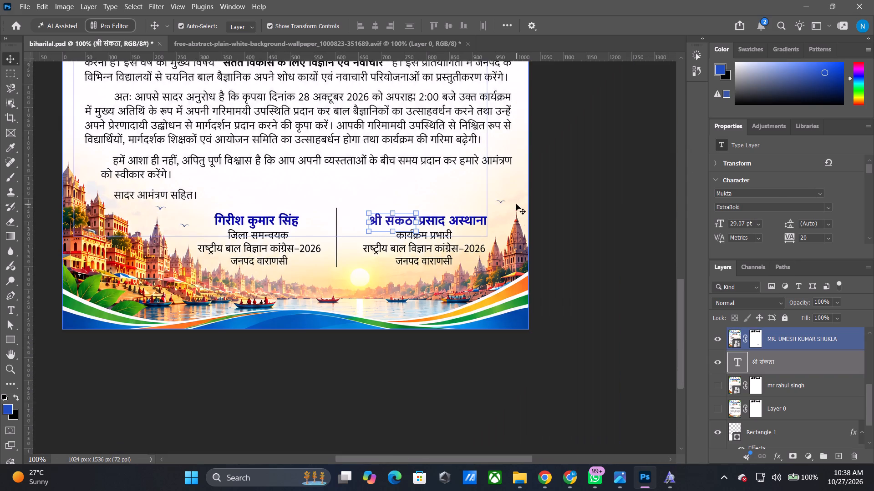
{"action": "scroll", "coordinate": [516, 204], "scroll_direction": "up", "scroll_amount": 1}
{"action": "left_click", "coordinate": [595, 176]}
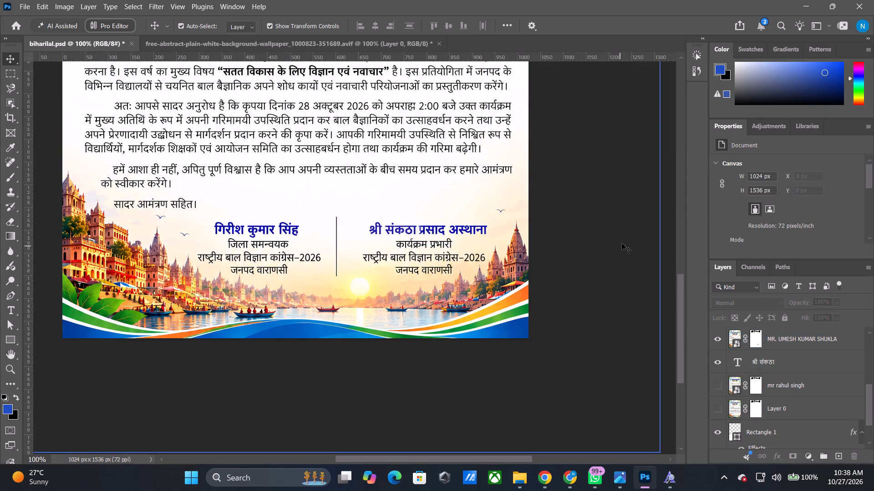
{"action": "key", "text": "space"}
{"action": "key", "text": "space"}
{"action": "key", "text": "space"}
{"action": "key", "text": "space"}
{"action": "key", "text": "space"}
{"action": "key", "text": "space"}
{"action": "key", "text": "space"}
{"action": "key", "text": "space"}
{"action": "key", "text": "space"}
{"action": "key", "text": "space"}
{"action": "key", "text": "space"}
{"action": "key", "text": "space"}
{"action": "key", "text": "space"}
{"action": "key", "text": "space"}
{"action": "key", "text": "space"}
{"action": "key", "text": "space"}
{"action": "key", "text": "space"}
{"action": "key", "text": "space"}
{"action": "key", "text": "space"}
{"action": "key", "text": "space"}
{"action": "left_click_drag", "start_coordinate": [341, 245], "coordinate": [396, 317]}
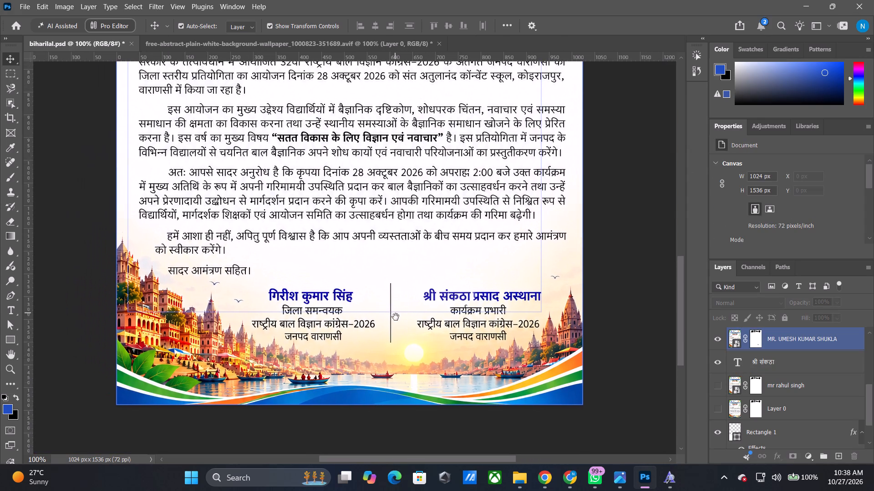
{"action": "left_click_drag", "start_coordinate": [396, 317], "coordinate": [378, 336]}
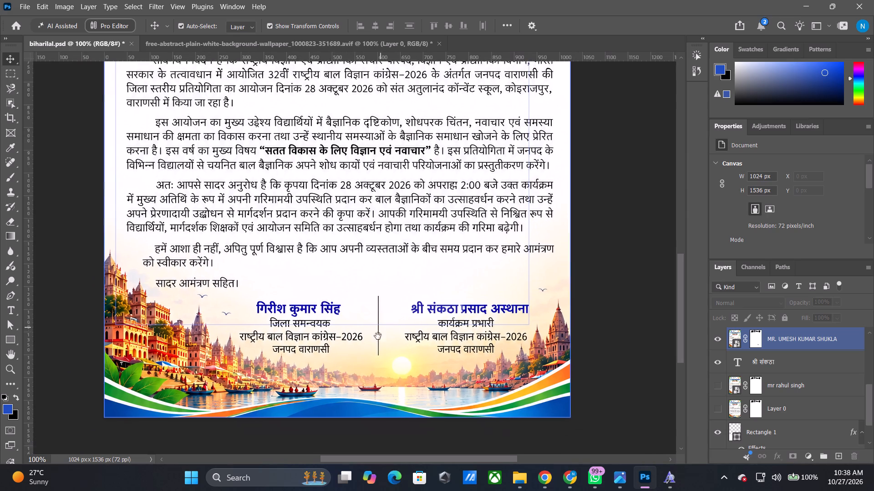
{"action": "left_click_drag", "start_coordinate": [378, 336], "coordinate": [378, 342]}
{"action": "scroll", "coordinate": [379, 333], "scroll_direction": "down", "scroll_amount": 1, "text": "alt+shift"}
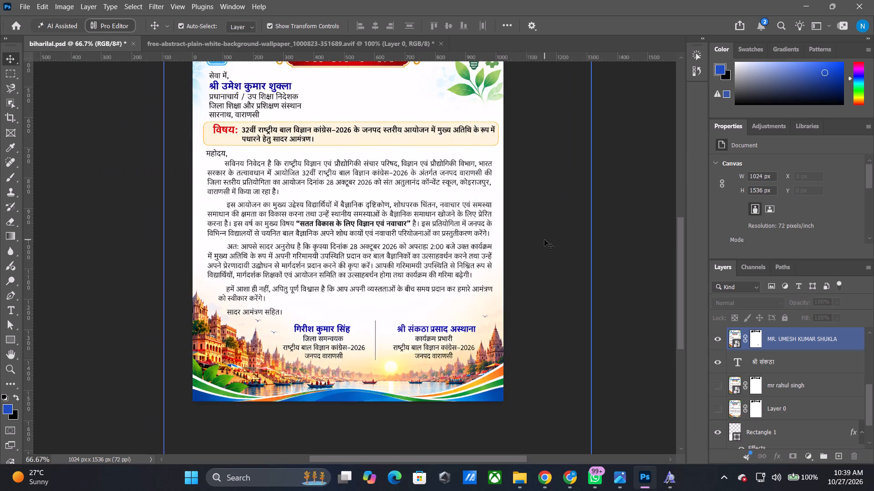
{"action": "scroll", "coordinate": [544, 240], "scroll_direction": "up", "scroll_amount": 3}
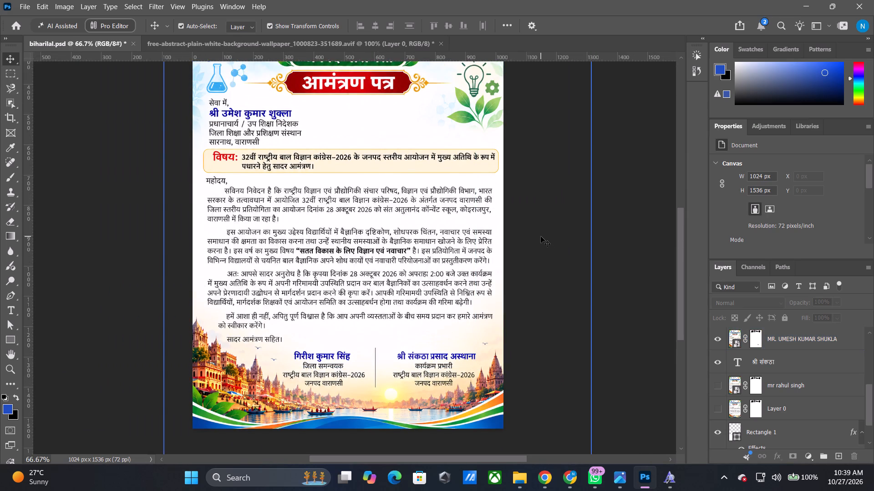
{"action": "scroll", "coordinate": [541, 236], "scroll_direction": "down", "scroll_amount": 1, "text": "alt+shift"}
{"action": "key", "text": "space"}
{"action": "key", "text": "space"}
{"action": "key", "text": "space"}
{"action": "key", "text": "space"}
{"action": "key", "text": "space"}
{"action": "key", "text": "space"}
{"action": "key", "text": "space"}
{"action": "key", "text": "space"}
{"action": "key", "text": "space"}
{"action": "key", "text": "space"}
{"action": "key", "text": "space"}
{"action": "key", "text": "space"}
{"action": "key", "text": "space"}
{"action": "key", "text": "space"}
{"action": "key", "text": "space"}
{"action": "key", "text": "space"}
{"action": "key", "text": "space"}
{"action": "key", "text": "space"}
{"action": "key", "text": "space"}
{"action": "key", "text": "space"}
{"action": "left_click_drag", "start_coordinate": [519, 198], "coordinate": [561, 245]}
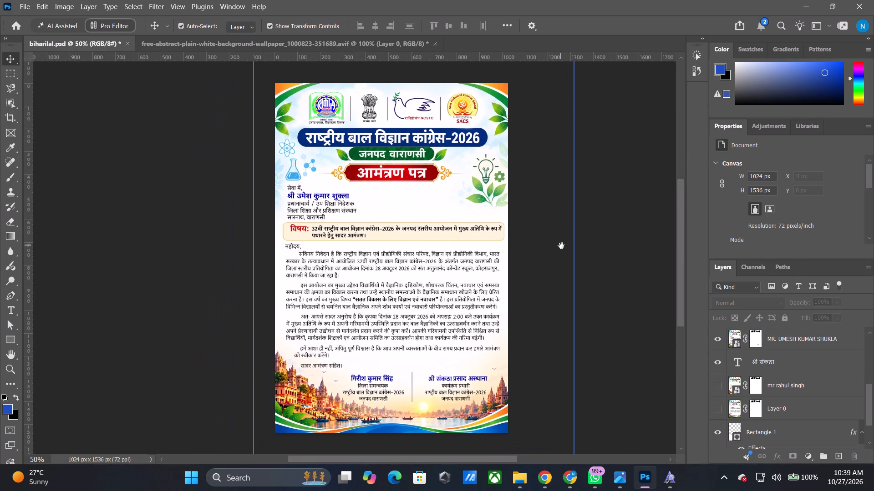
{"action": "left_click_drag", "start_coordinate": [561, 245], "coordinate": [550, 202]}
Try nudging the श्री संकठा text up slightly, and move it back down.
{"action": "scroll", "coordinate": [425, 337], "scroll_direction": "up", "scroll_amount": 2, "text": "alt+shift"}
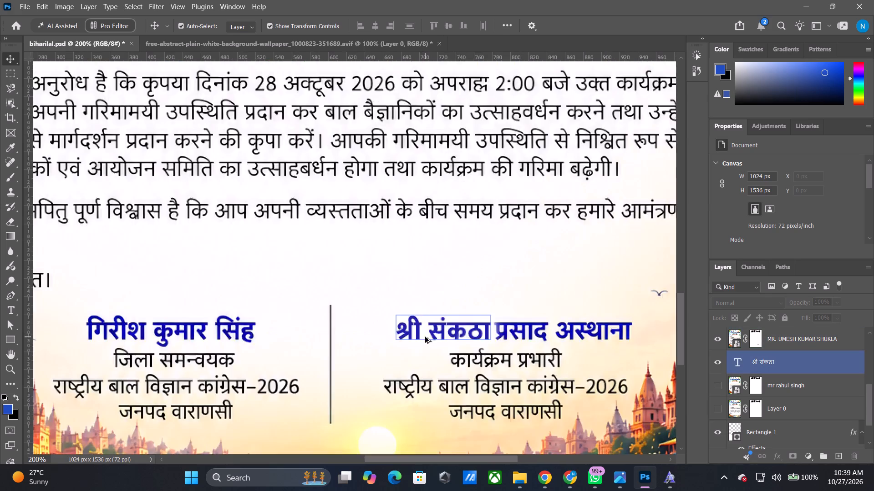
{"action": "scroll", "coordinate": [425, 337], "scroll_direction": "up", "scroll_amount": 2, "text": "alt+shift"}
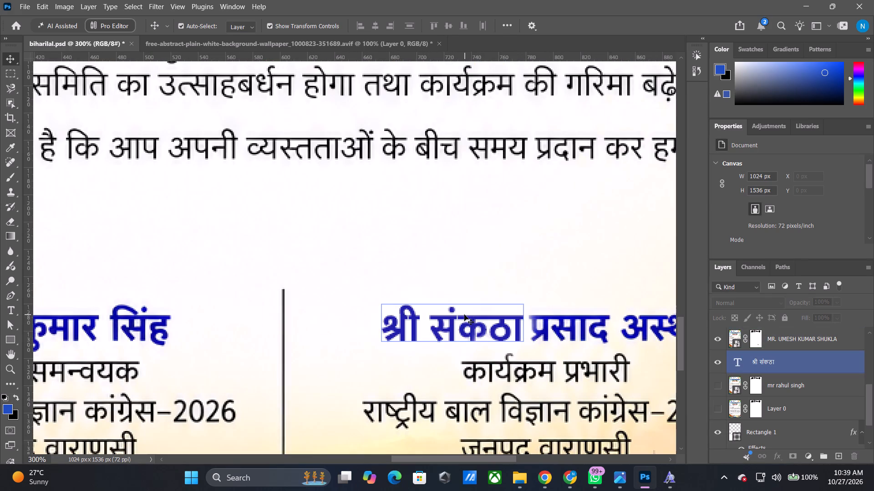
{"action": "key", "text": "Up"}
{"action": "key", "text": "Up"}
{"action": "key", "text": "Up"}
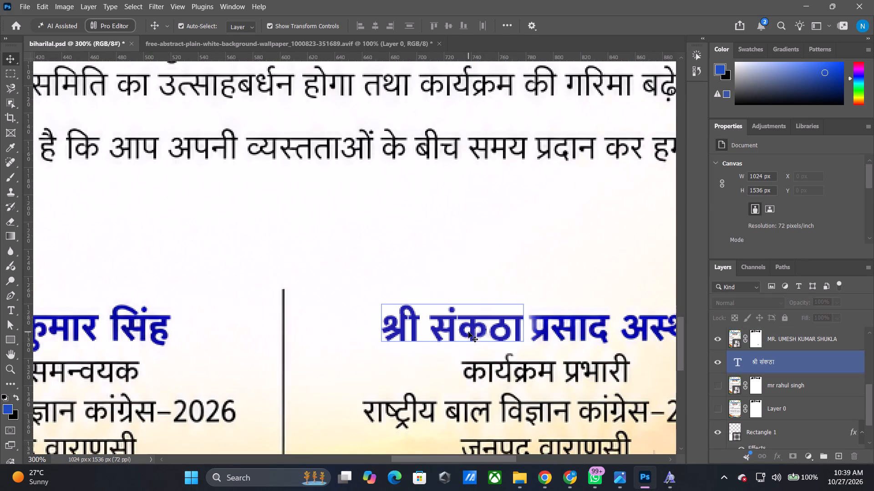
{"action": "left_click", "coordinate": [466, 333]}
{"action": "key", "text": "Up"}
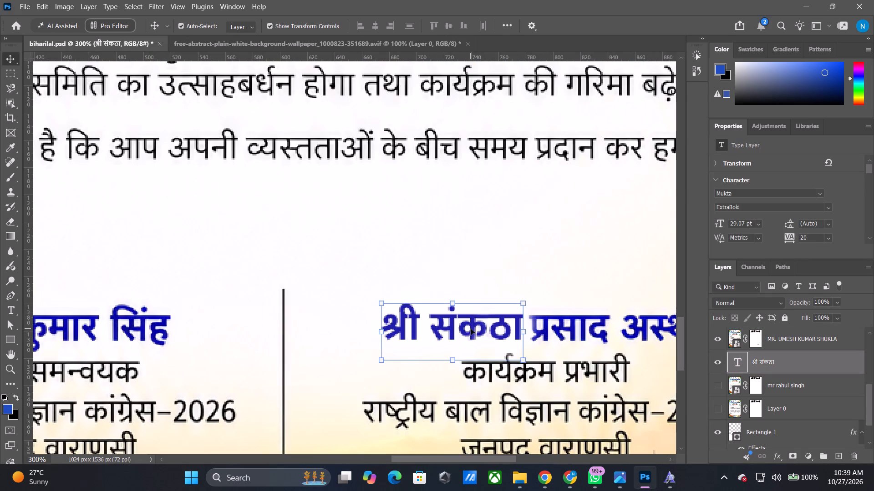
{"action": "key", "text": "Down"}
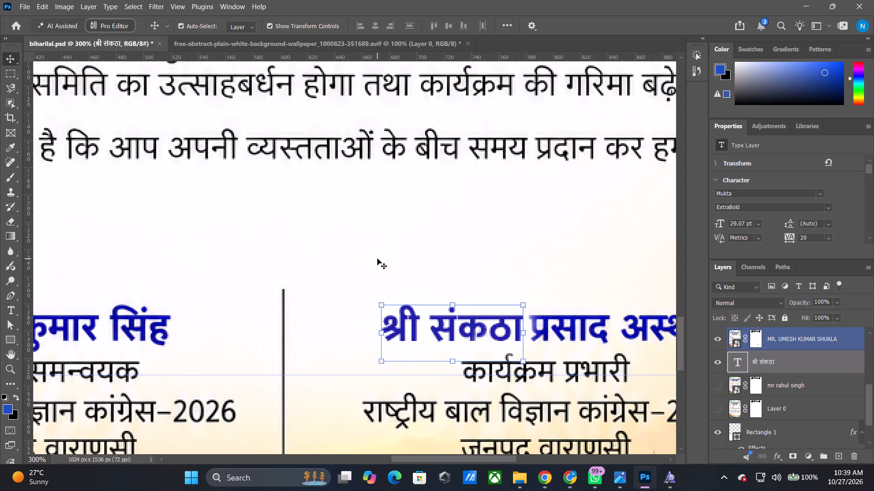
Export the invitation as a PNG in the 27oct folder, using the recipient's existing file name with the suffix 02.
{"action": "scroll", "coordinate": [379, 264], "scroll_direction": "down", "scroll_amount": 3, "text": "alt+shift"}
{"action": "scroll", "coordinate": [541, 200], "scroll_direction": "up", "scroll_amount": 2}
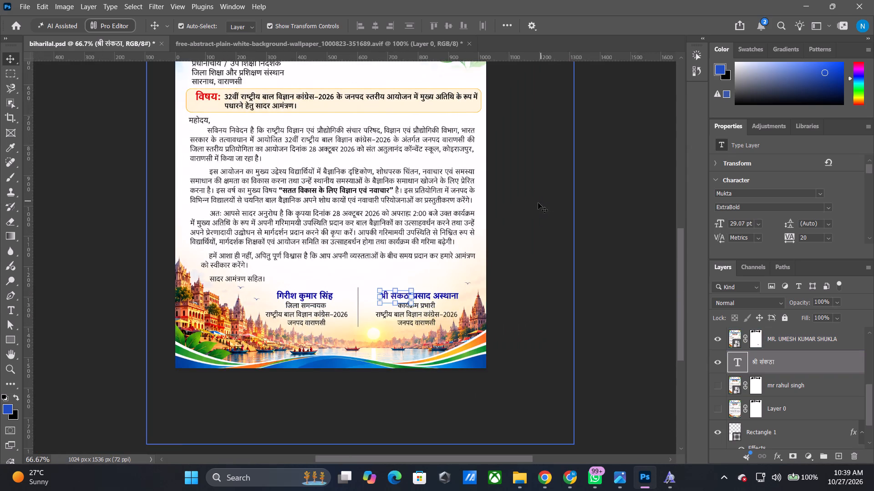
{"action": "scroll", "coordinate": [538, 203], "scroll_direction": "up", "scroll_amount": 2}
{"action": "left_click", "coordinate": [26, 4]}
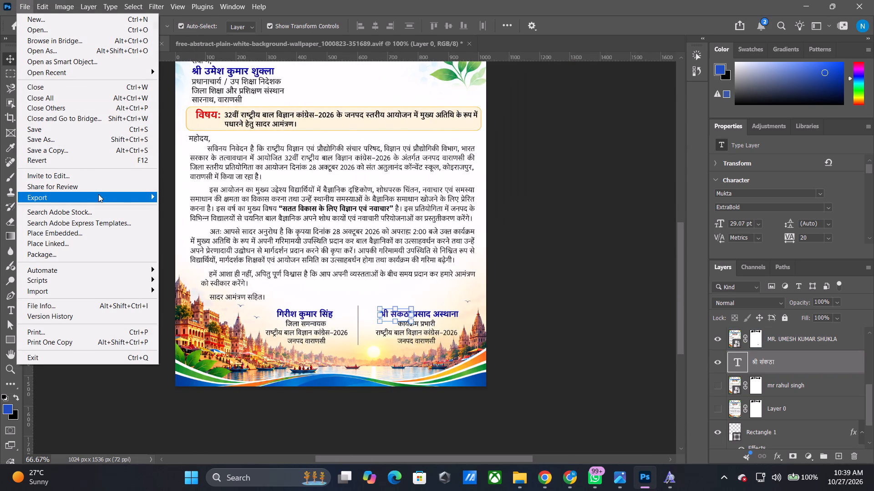
{"action": "left_click", "coordinate": [176, 198]}
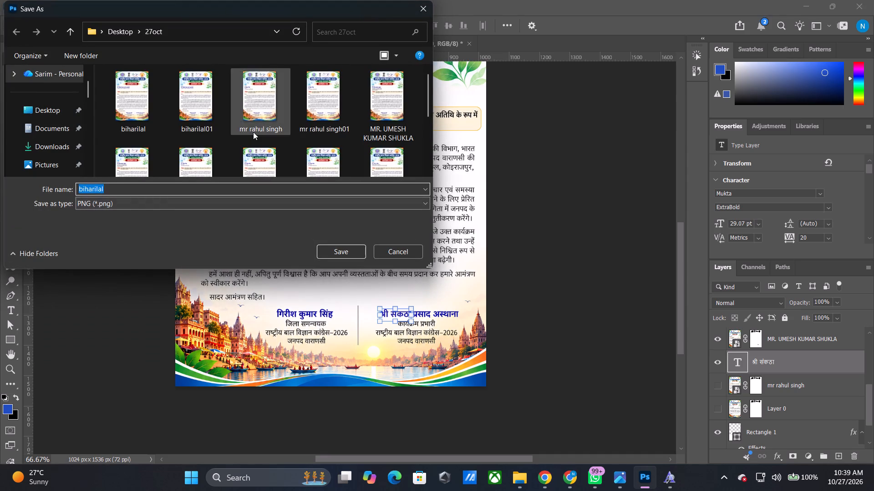
{"action": "scroll", "coordinate": [253, 132], "scroll_direction": "down", "scroll_amount": 3}
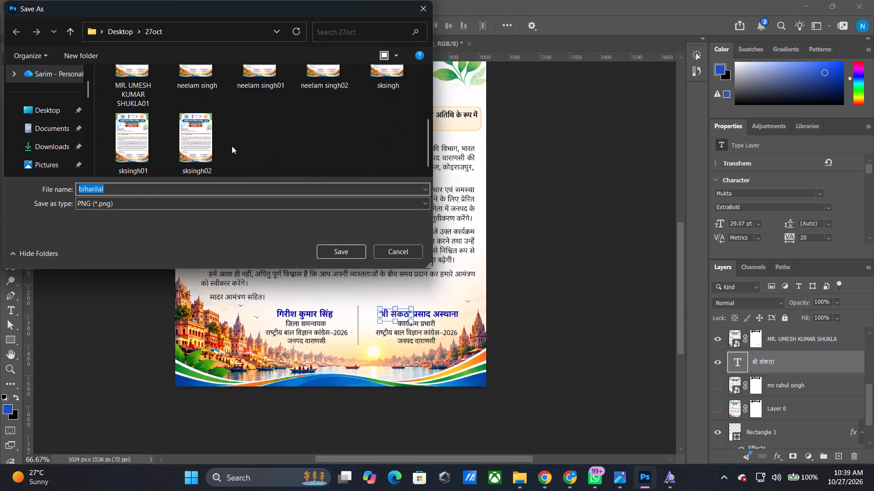
{"action": "scroll", "coordinate": [232, 146], "scroll_direction": "up", "scroll_amount": 1}
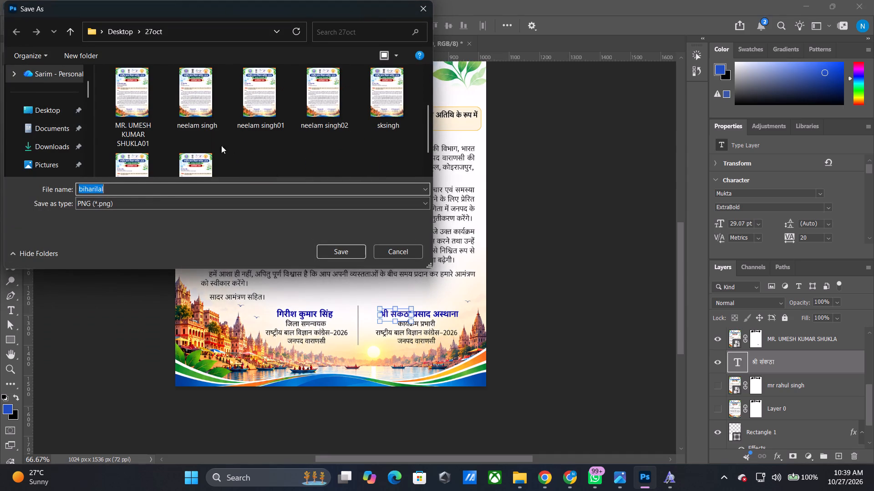
{"action": "left_click", "coordinate": [128, 103]}
{"action": "triple_click", "coordinate": [193, 185]}
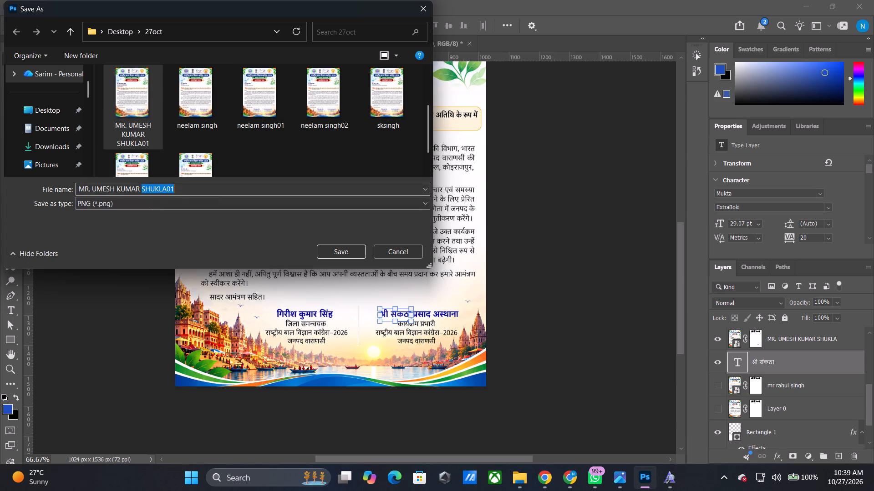
{"action": "key", "text": "BackSpace"}
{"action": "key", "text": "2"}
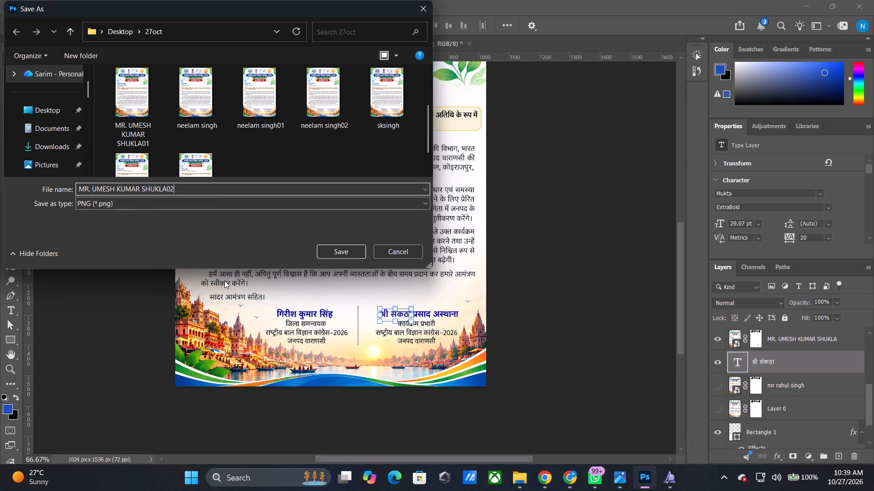
{"action": "left_click", "coordinate": [351, 256]}
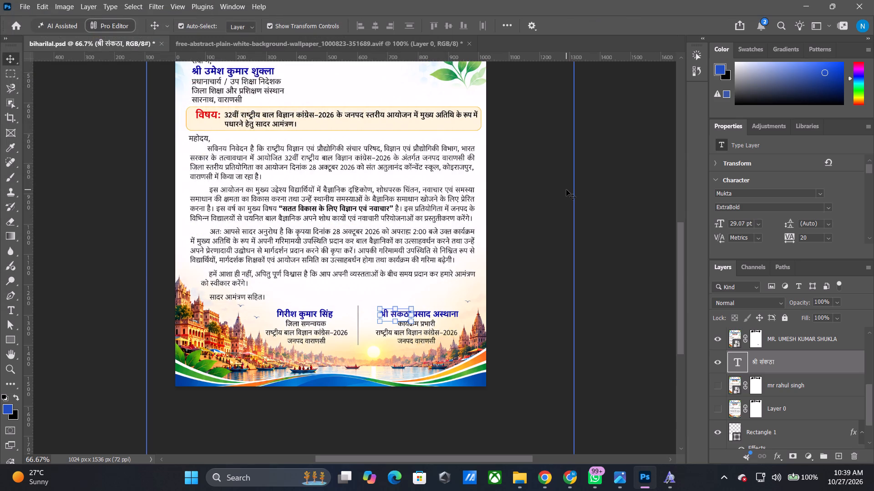
Hide the exported invitation's layer and show the secretary's invitation layer beneath the श्री संकठा text layer.
{"action": "left_click", "coordinate": [632, 209]}
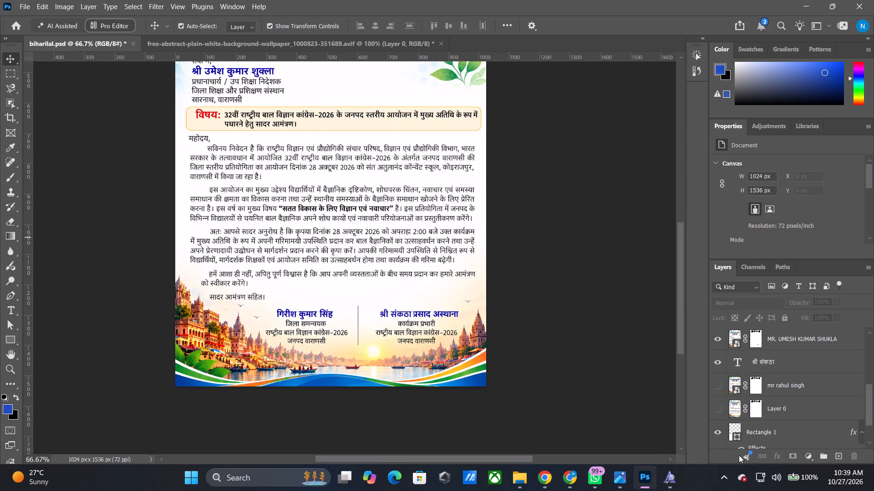
{"action": "scroll", "coordinate": [753, 409], "scroll_direction": "down", "scroll_amount": 2}
{"action": "scroll", "coordinate": [752, 407], "scroll_direction": "up", "scroll_amount": 3}
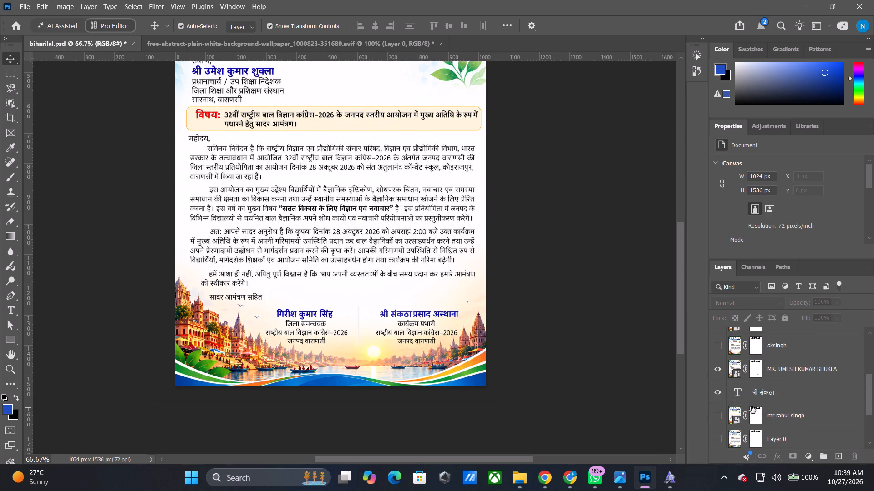
{"action": "scroll", "coordinate": [752, 406], "scroll_direction": "up", "scroll_amount": 1}
{"action": "left_click", "coordinate": [720, 391]}
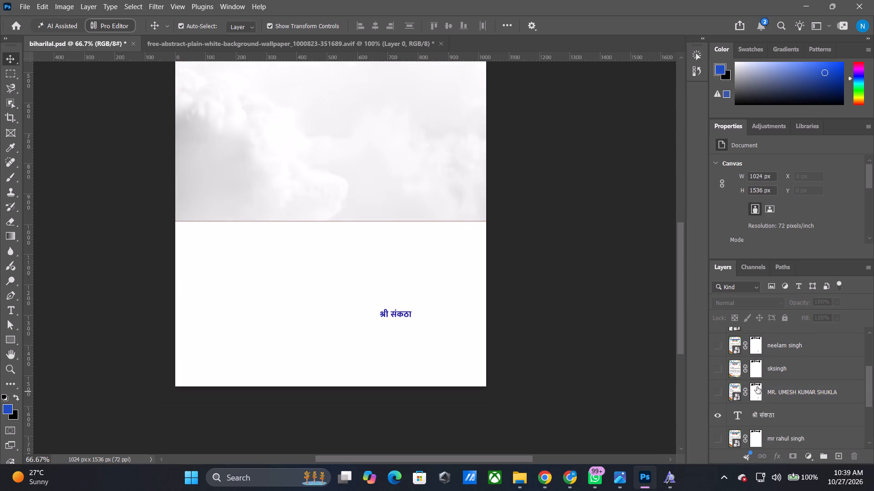
{"action": "scroll", "coordinate": [757, 387], "scroll_direction": "up", "scroll_amount": 1}
{"action": "scroll", "coordinate": [757, 387], "scroll_direction": "down", "scroll_amount": 3}
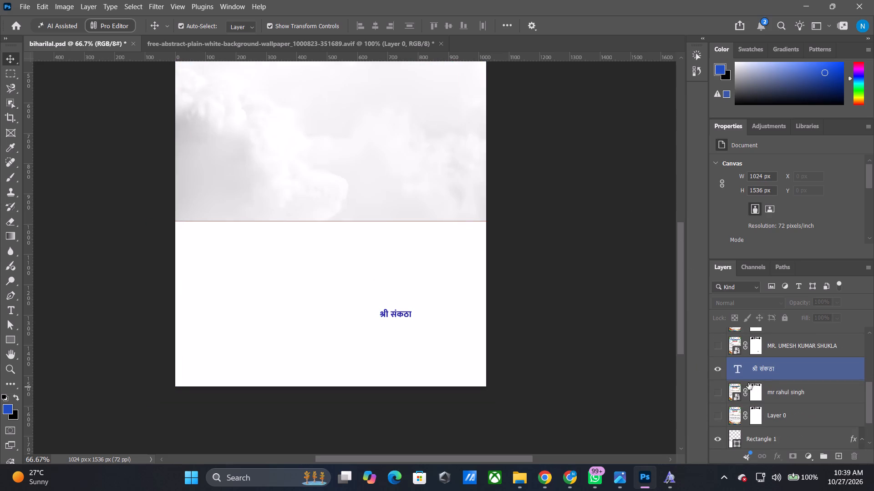
{"action": "left_click", "coordinate": [717, 389]}
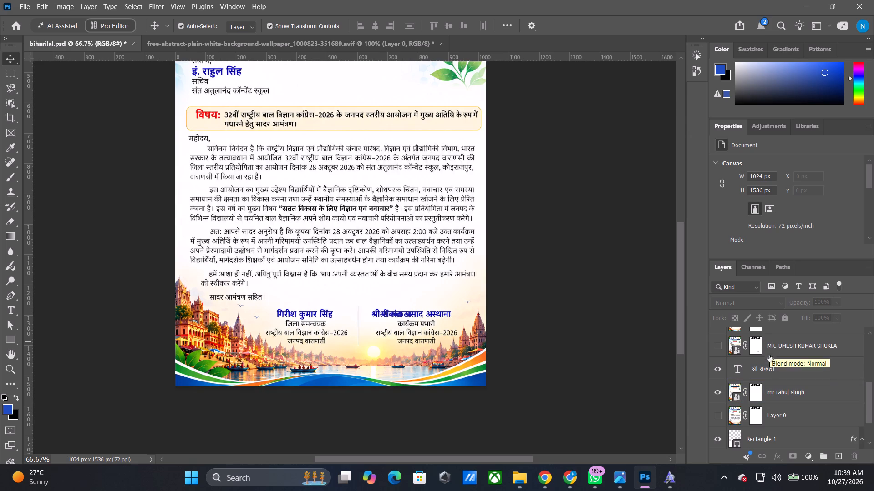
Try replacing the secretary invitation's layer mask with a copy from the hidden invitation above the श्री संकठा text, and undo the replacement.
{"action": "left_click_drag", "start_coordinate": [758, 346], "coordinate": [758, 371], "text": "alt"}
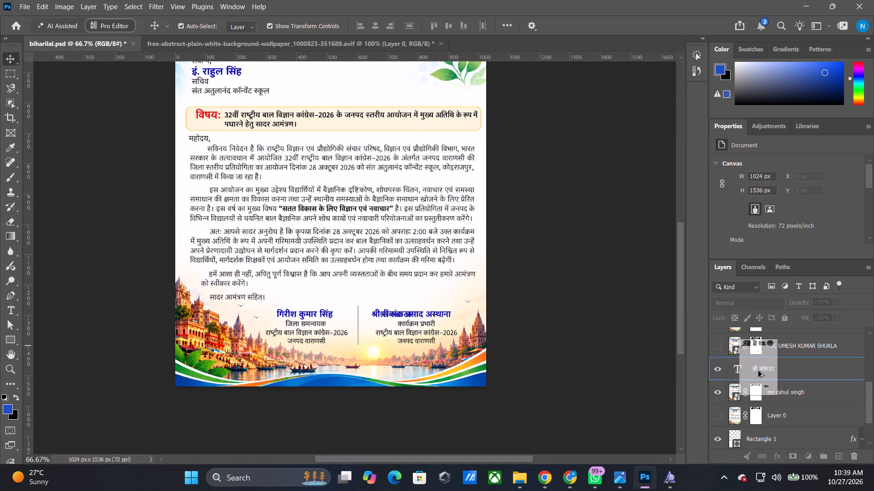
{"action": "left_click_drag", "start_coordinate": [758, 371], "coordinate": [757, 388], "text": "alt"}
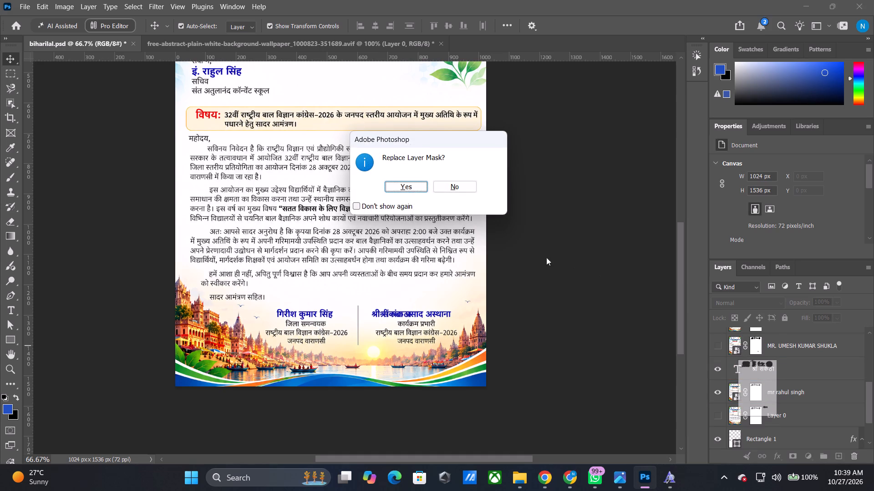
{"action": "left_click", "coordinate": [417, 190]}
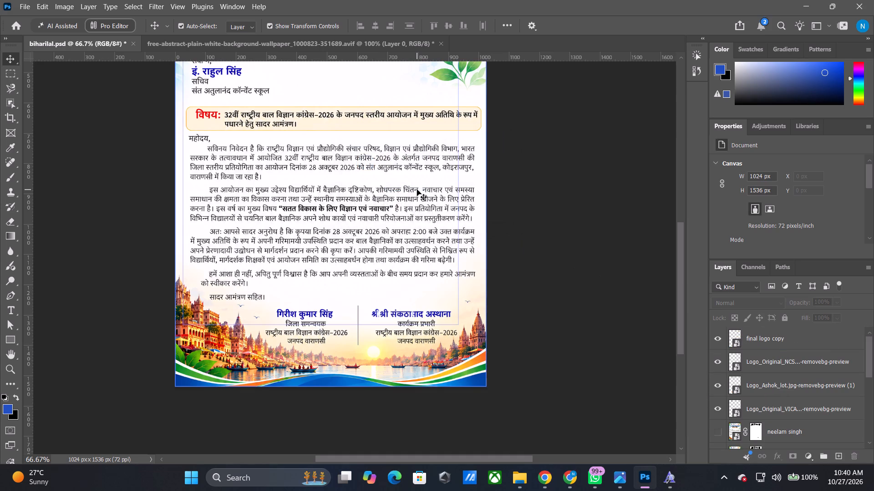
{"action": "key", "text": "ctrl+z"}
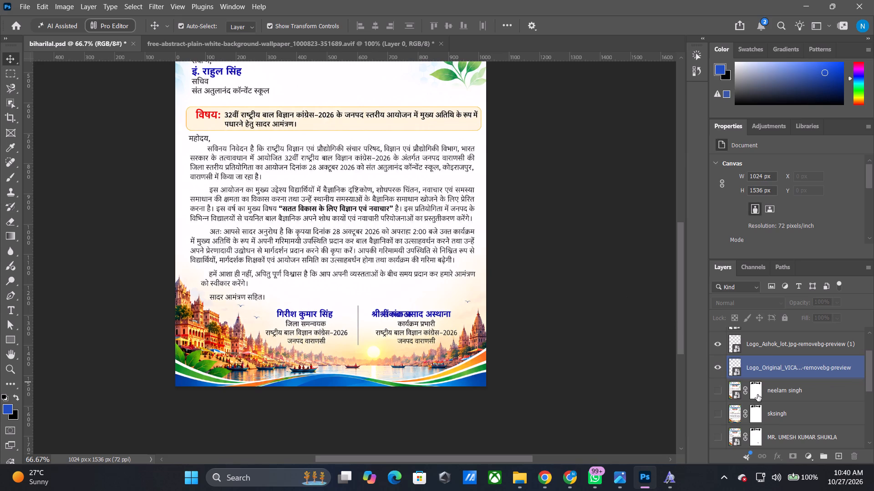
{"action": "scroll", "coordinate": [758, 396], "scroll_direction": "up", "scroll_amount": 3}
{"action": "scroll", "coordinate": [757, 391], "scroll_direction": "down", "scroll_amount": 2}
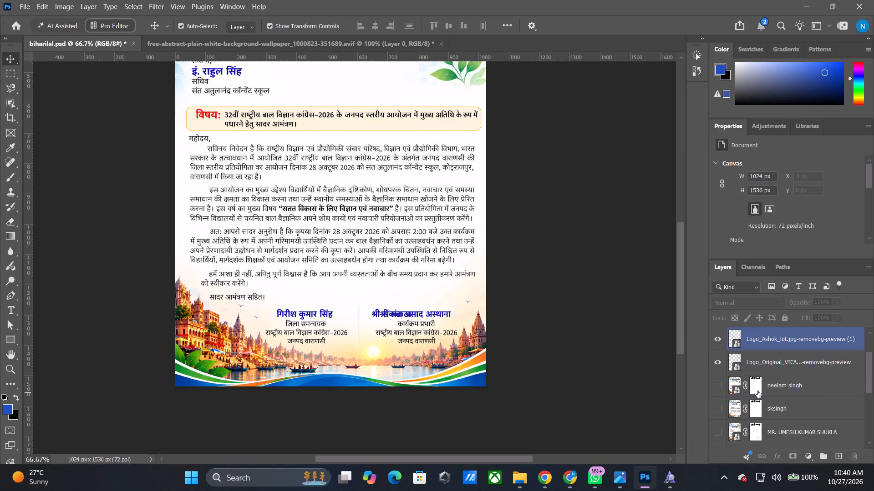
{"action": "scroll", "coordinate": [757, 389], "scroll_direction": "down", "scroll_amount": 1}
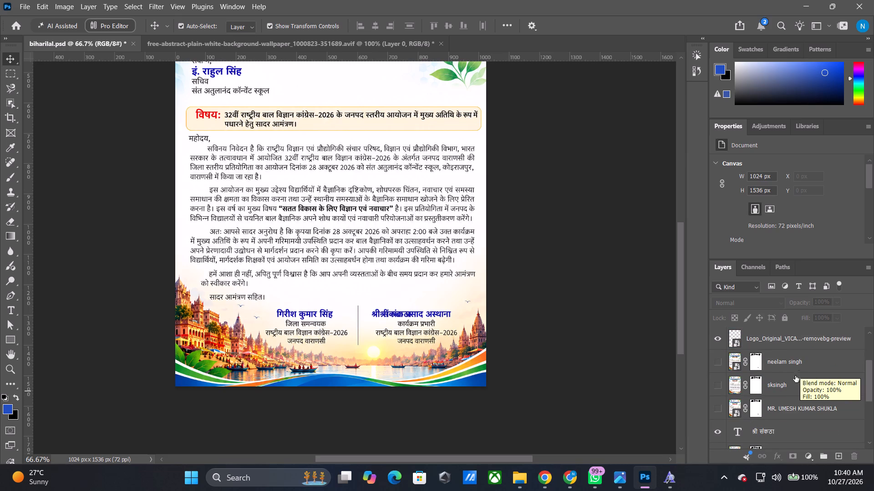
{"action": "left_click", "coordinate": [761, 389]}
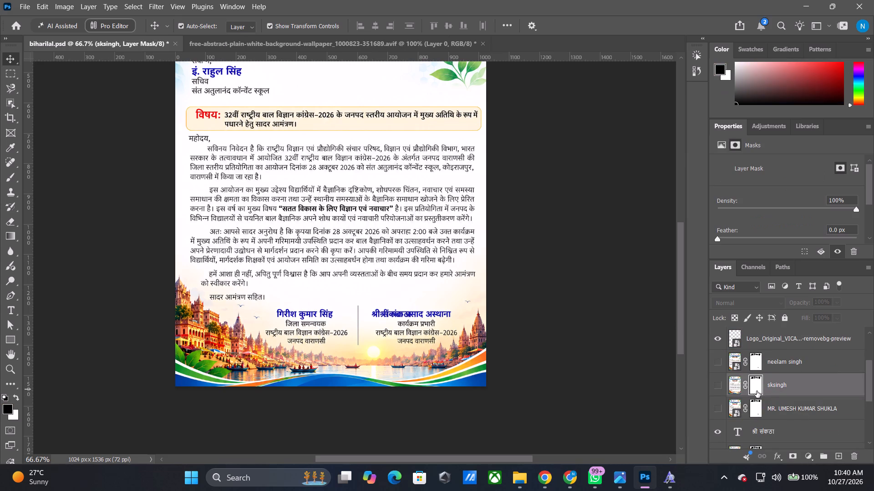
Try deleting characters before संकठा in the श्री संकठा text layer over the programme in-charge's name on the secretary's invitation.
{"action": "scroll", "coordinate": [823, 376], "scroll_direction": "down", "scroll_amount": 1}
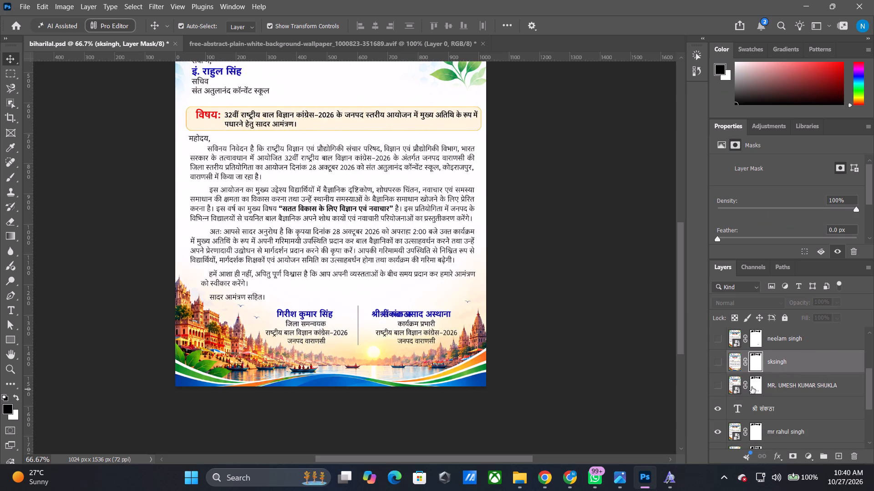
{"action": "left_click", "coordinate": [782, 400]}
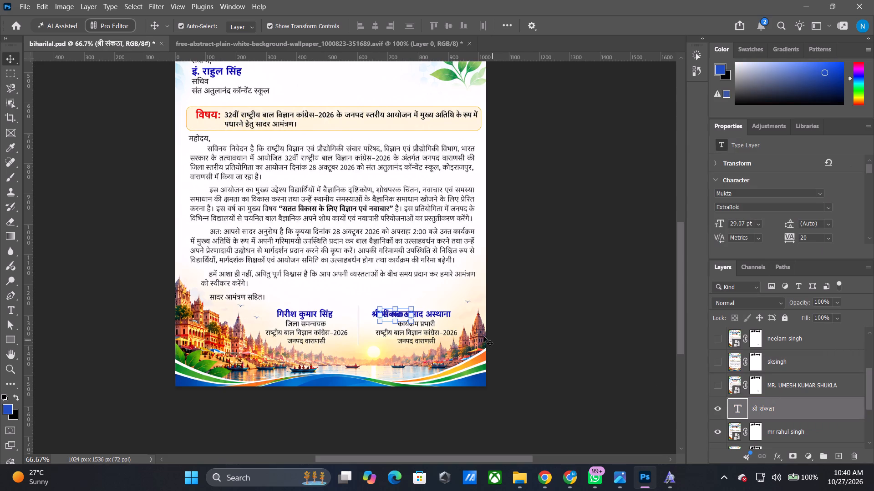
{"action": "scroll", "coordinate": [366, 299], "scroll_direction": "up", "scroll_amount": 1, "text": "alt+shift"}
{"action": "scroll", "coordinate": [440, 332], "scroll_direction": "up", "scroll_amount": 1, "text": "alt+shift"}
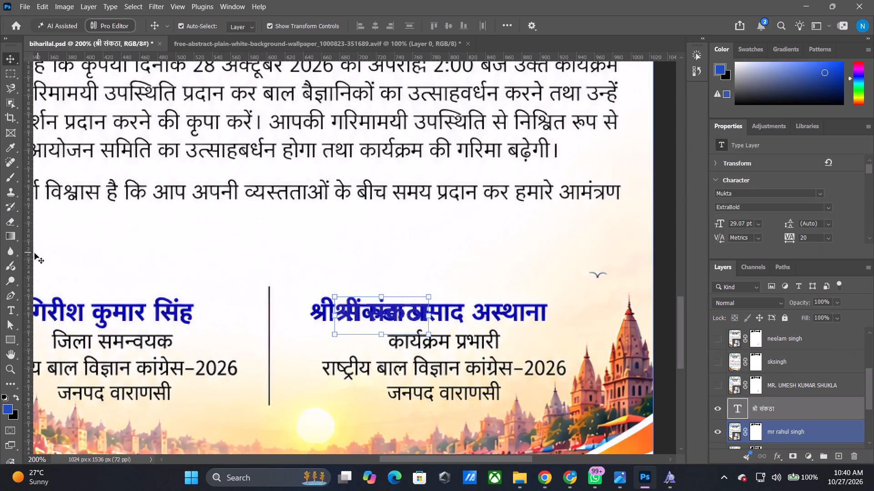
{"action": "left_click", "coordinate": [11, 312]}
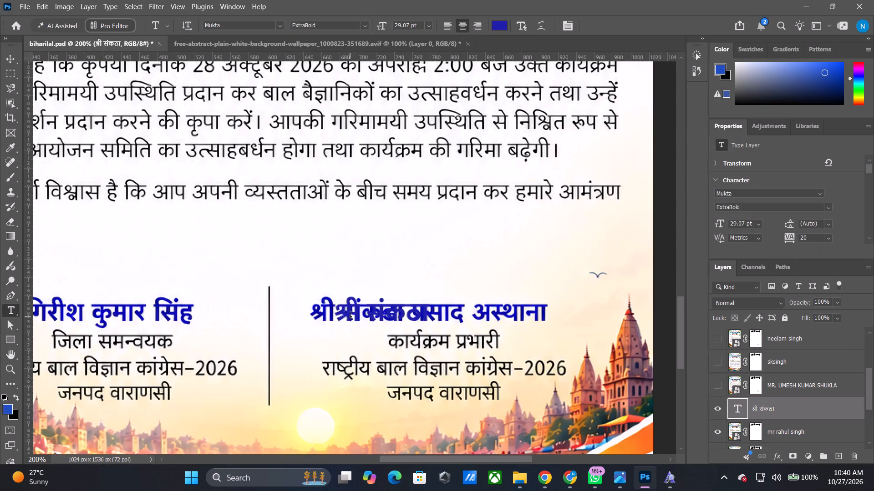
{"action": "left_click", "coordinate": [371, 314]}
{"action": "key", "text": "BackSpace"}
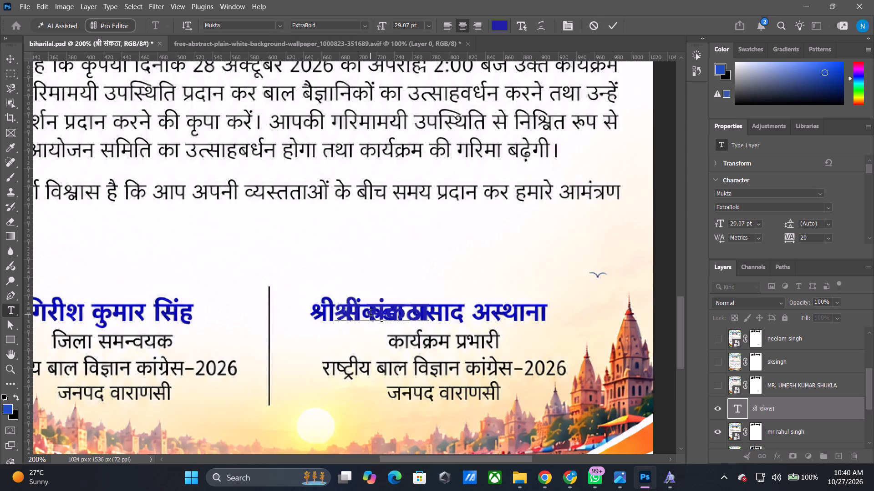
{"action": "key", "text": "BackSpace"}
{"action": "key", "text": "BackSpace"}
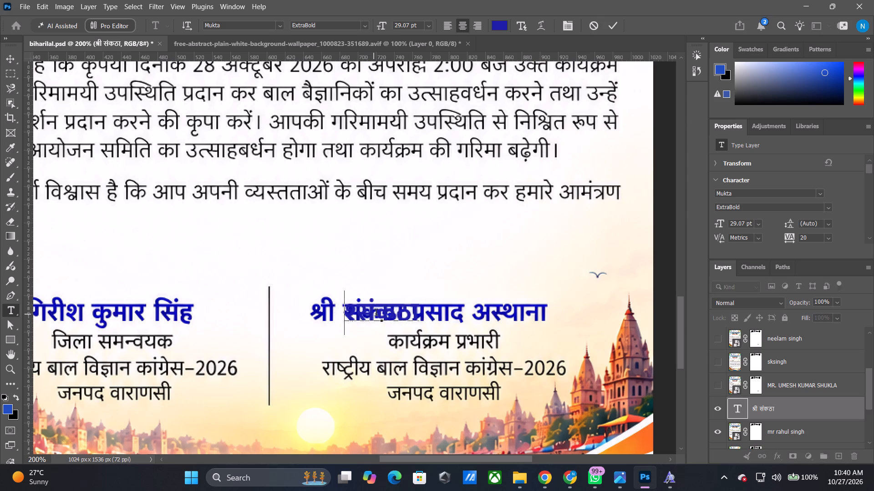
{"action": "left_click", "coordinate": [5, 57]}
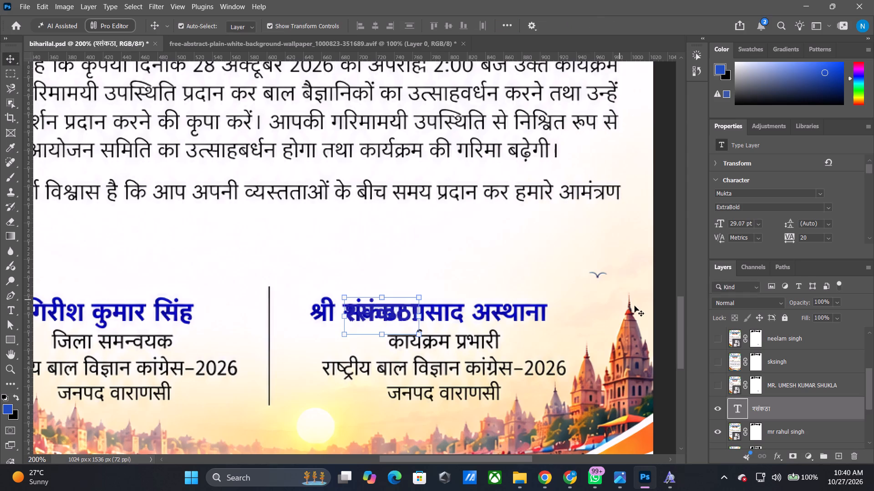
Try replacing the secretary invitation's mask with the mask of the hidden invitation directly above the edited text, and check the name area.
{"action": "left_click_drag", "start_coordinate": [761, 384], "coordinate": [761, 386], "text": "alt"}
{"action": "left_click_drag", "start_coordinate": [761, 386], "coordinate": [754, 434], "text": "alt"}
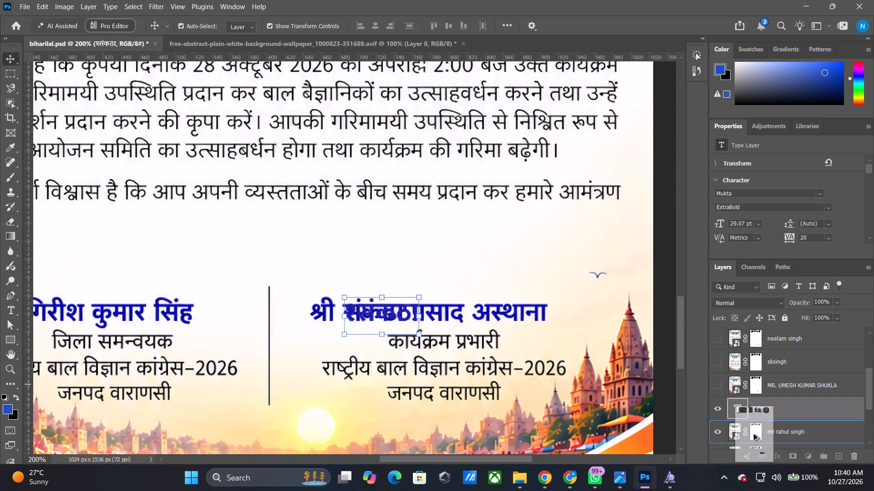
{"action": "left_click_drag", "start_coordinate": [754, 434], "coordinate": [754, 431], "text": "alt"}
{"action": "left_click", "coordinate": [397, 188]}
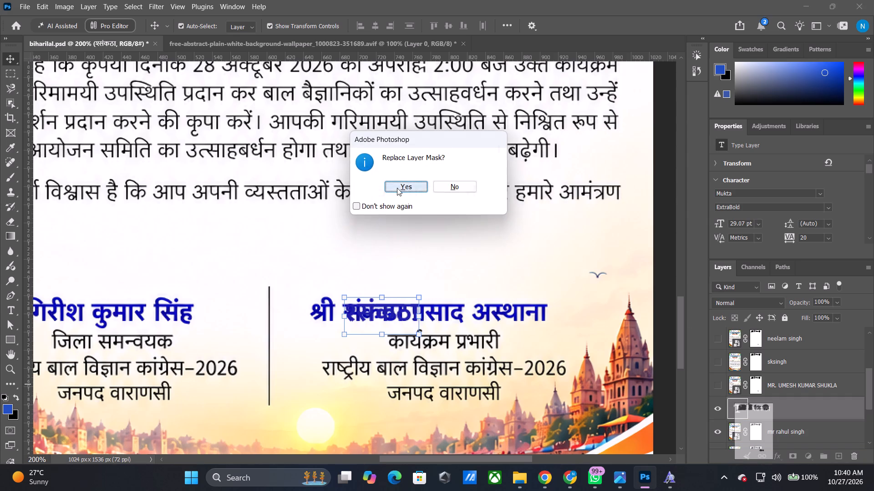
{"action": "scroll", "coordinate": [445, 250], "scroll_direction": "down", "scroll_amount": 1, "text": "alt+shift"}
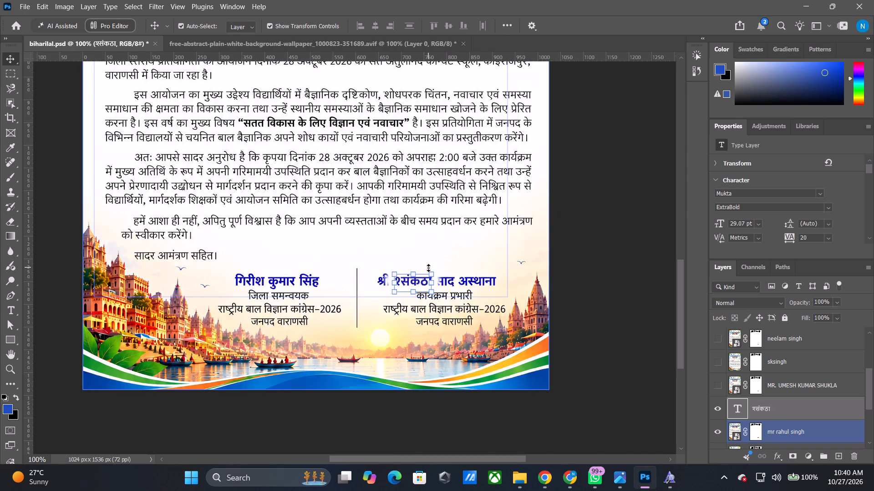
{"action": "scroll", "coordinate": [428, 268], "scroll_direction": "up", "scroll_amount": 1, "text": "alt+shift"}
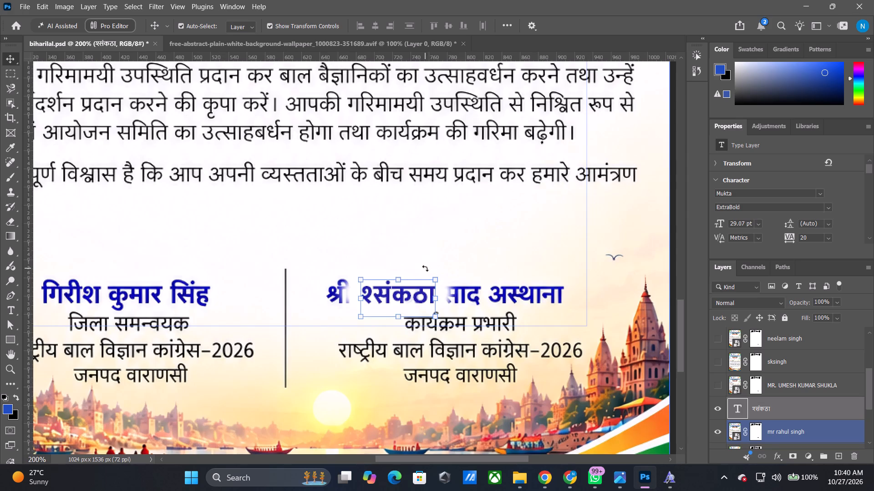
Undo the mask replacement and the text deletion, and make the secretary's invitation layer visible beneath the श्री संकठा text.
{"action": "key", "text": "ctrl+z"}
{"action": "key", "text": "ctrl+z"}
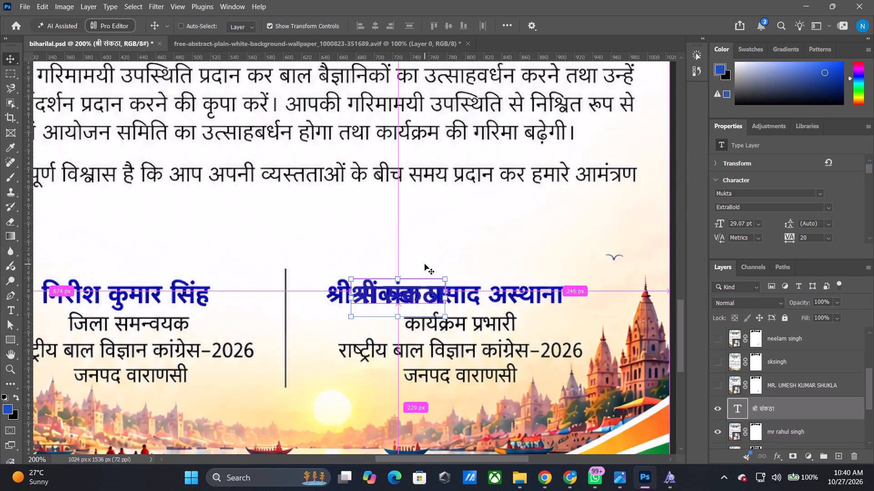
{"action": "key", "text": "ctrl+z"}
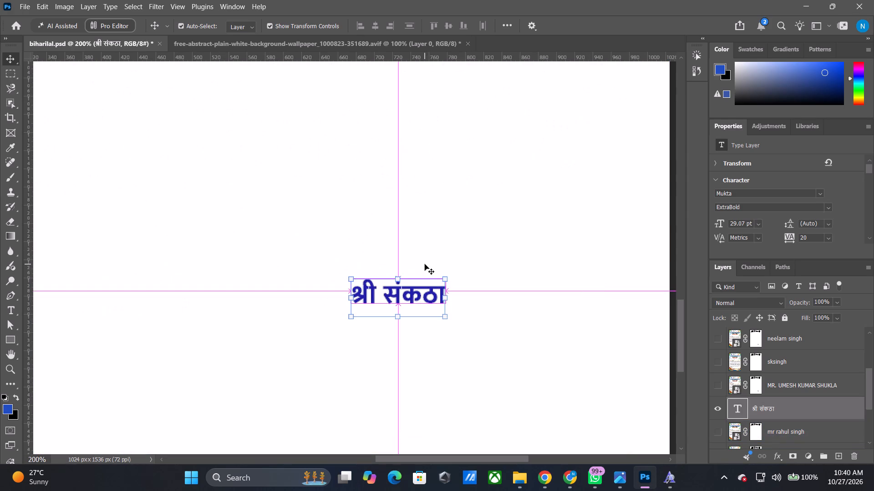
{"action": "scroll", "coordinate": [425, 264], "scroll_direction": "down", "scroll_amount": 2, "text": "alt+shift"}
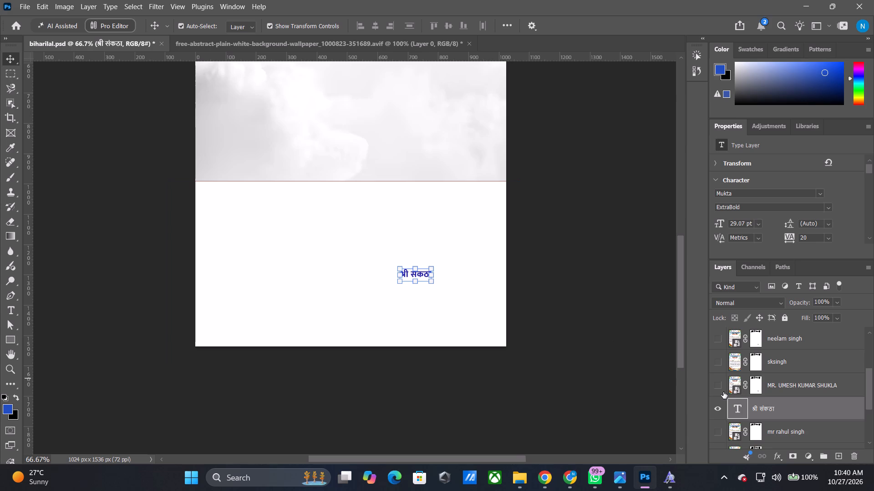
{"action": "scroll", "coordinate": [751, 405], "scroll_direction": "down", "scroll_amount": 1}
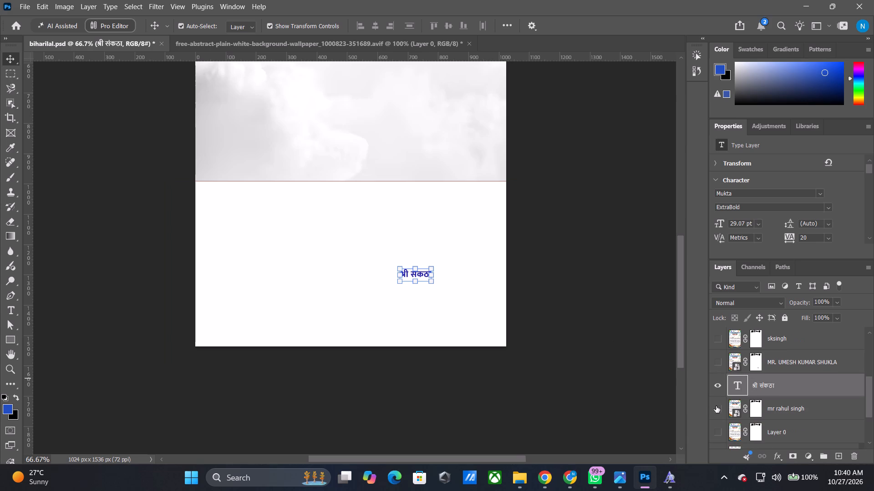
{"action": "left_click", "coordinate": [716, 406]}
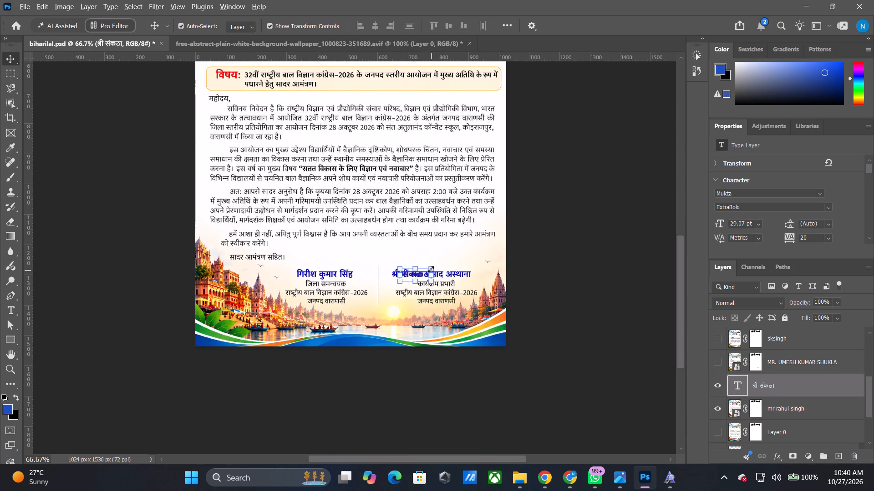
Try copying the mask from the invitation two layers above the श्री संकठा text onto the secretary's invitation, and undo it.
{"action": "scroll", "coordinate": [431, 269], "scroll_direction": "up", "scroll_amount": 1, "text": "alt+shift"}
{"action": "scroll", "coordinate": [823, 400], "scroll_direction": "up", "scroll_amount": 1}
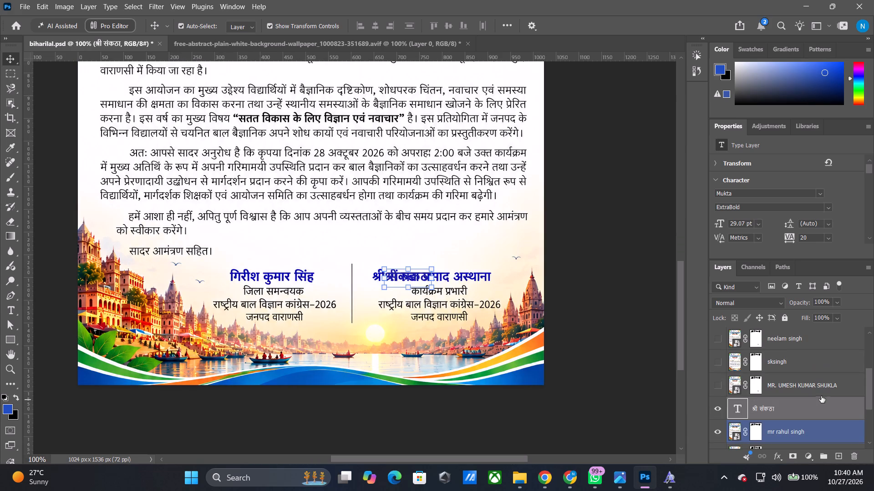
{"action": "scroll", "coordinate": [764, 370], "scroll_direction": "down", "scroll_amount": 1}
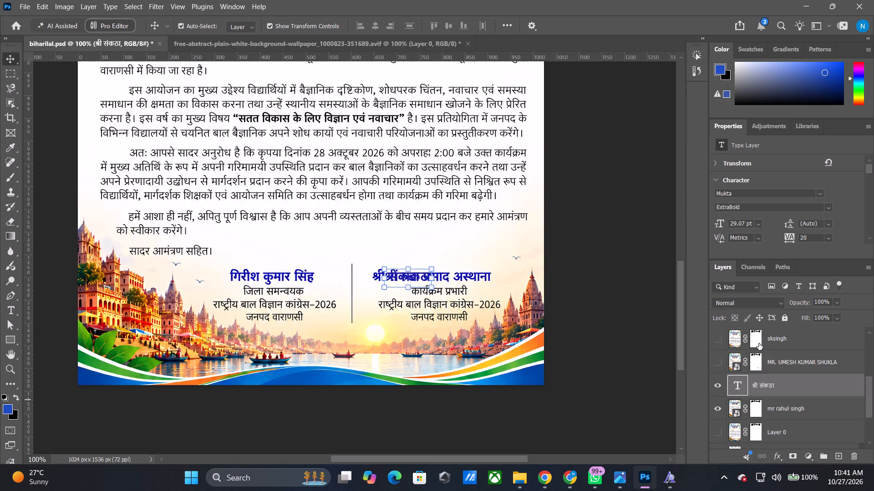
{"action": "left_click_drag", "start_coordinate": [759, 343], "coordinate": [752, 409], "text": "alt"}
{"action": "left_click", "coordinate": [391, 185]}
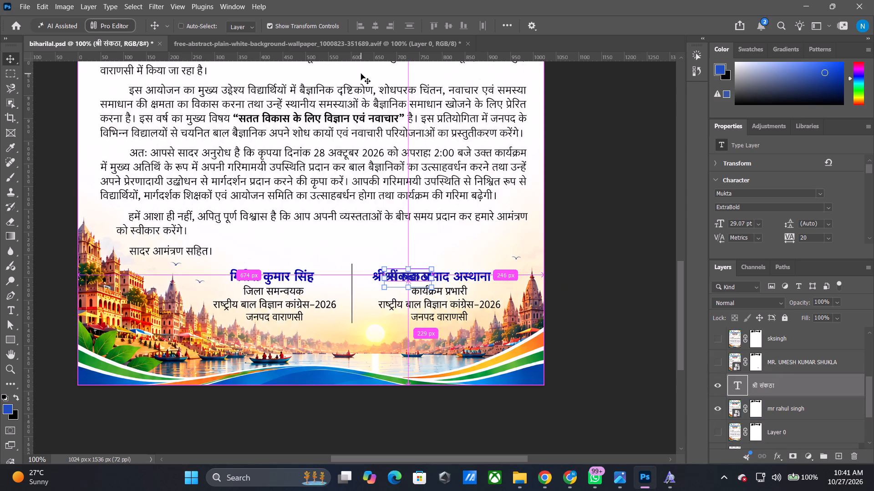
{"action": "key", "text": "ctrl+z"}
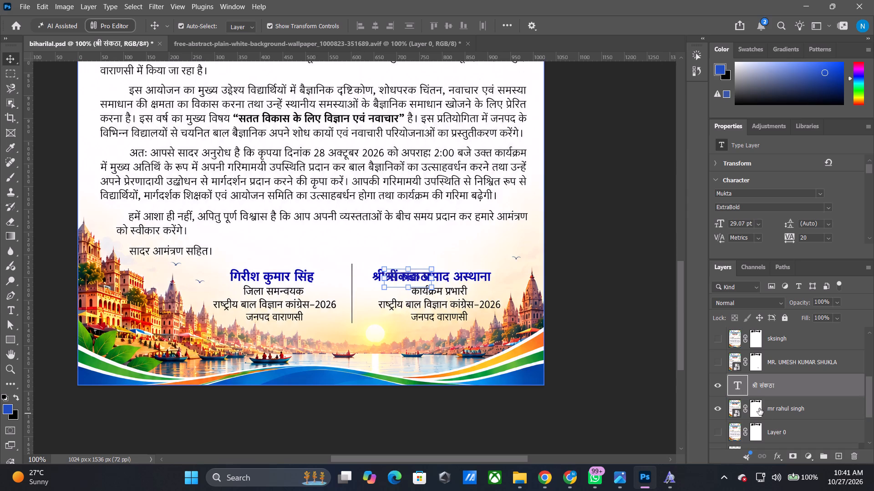
Replace the secretary invitation's layer mask with a copy of the mask from the hidden invitation directly above the श्री संकठा text.
{"action": "left_click", "coordinate": [757, 361]}
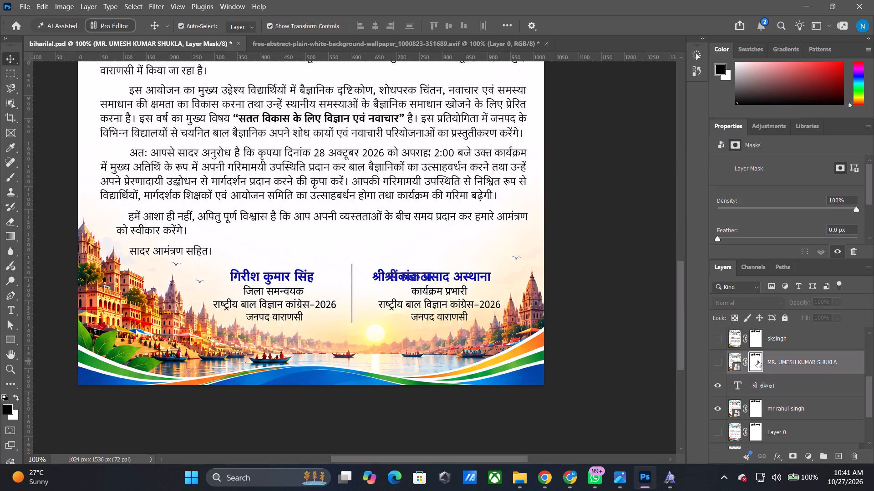
{"action": "left_click_drag", "start_coordinate": [757, 361], "coordinate": [756, 417], "text": "alt"}
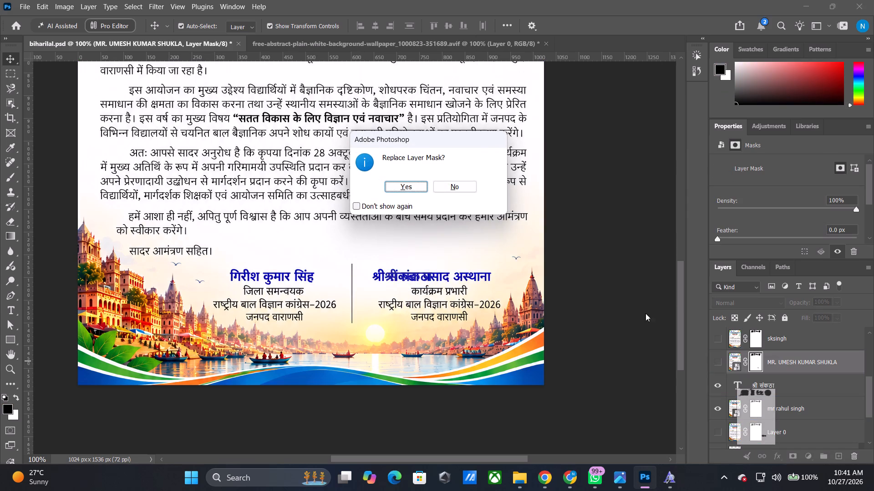
{"action": "left_click", "coordinate": [399, 187]}
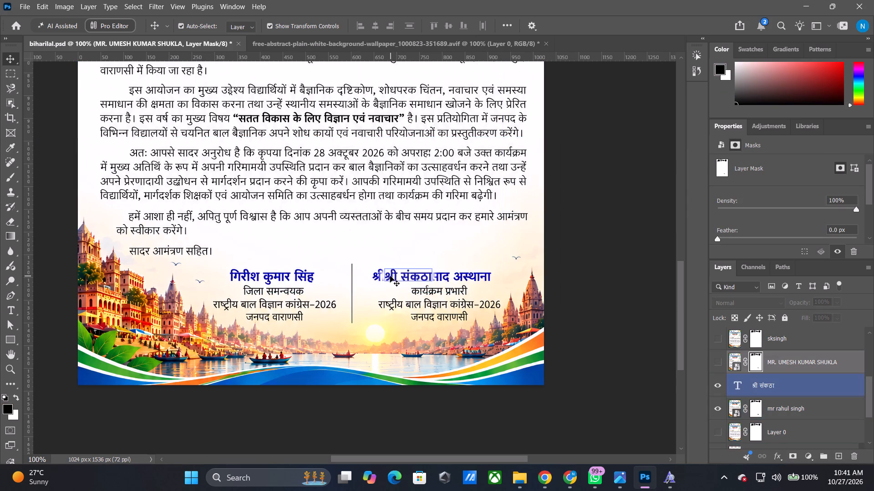
Nudge the श्री संकठा text leftward until it covers the old श्री at the start of the programme in-charge's name.
{"action": "scroll", "coordinate": [401, 268], "scroll_direction": "up", "scroll_amount": 1, "text": "alt+shift"}
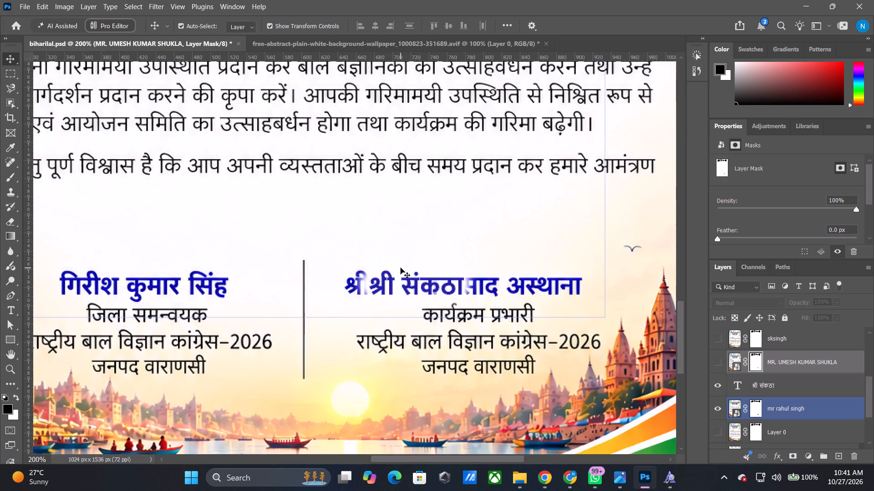
{"action": "left_click", "coordinate": [406, 284]}
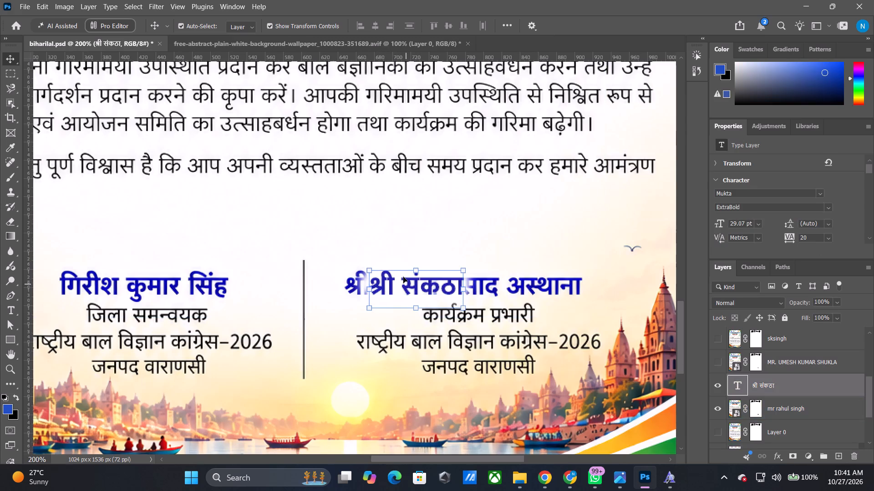
{"action": "key", "text": "Left"}
{"action": "key", "text": "Left"}
{"action": "key", "text": "Left"}
{"action": "key", "text": "Left"}
{"action": "key", "text": "Left"}
{"action": "key", "text": "Left"}
{"action": "key", "text": "Left"}
{"action": "key", "text": "Left"}
{"action": "key", "text": "Left"}
{"action": "key", "text": "Left"}
{"action": "key", "text": "Left"}
{"action": "key", "text": "Left"}
{"action": "key", "text": "Left"}
{"action": "key", "text": "Left"}
{"action": "key", "text": "Left"}
{"action": "key", "text": "Left"}
{"action": "key", "text": "Left"}
{"action": "key", "text": "Left"}
{"action": "key", "text": "Left"}
{"action": "key", "text": "Left"}
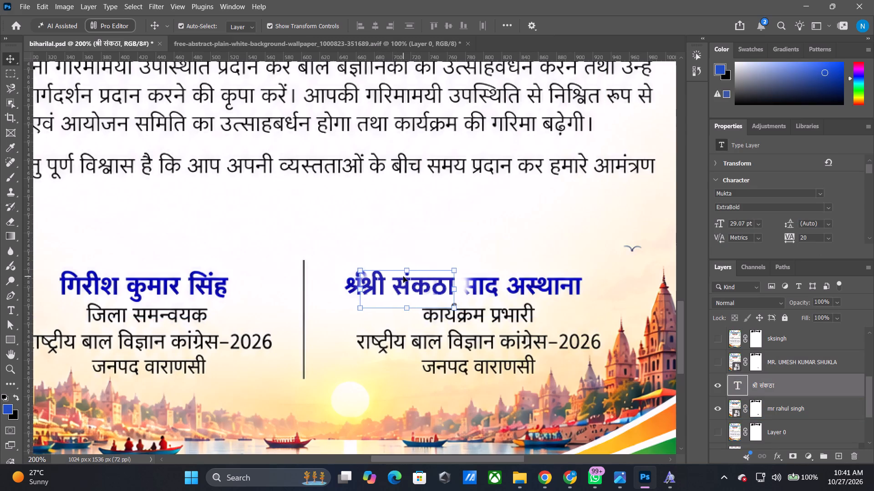
{"action": "key", "text": "Left"}
{"action": "key", "text": "Left"}
{"action": "key", "text": "Left"}
{"action": "key", "text": "Left"}
{"action": "key", "text": "Left"}
{"action": "key", "text": "Left"}
{"action": "key", "text": "Left"}
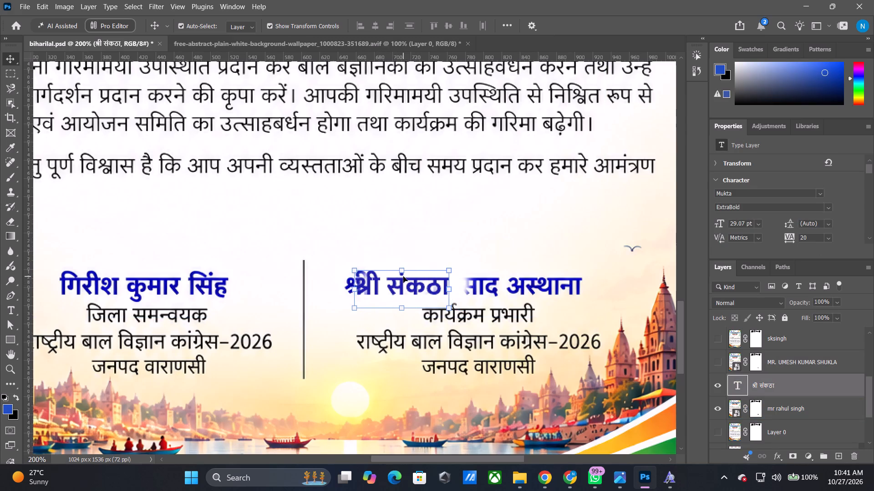
{"action": "key", "text": "Left"}
{"action": "key", "text": "Left"}
{"action": "key", "text": "Left"}
{"action": "key", "text": "Left"}
{"action": "key", "text": "Left"}
{"action": "key", "text": "Left"}
{"action": "key", "text": "Left"}
{"action": "key", "text": "Left"}
{"action": "key", "text": "Left"}
{"action": "key", "text": "Left"}
{"action": "key", "text": "Left"}
{"action": "key", "text": "Left"}
{"action": "key", "text": "Left"}
{"action": "key", "text": "Left"}
{"action": "key", "text": "Left"}
{"action": "key", "text": "Left"}
{"action": "key", "text": "Left"}
{"action": "key", "text": "Left"}
{"action": "key", "text": "Left"}
{"action": "key", "text": "Left"}
{"action": "key", "text": "Left"}
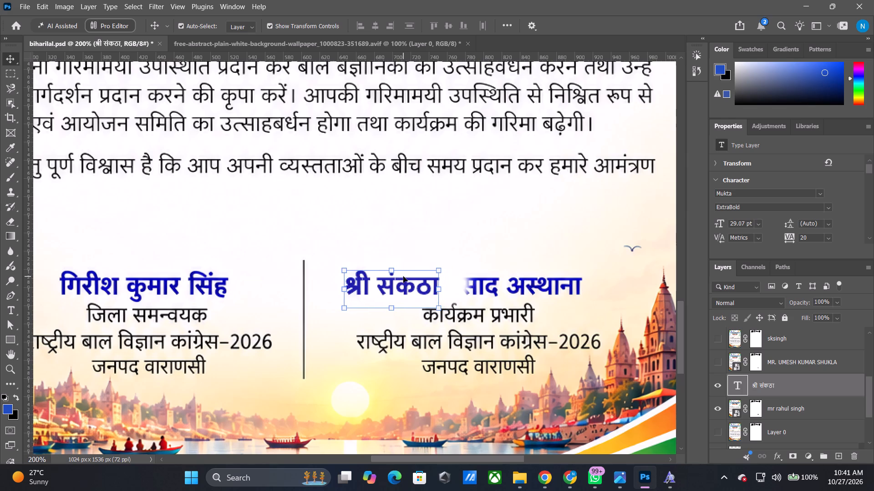
{"action": "key", "text": "Left"}
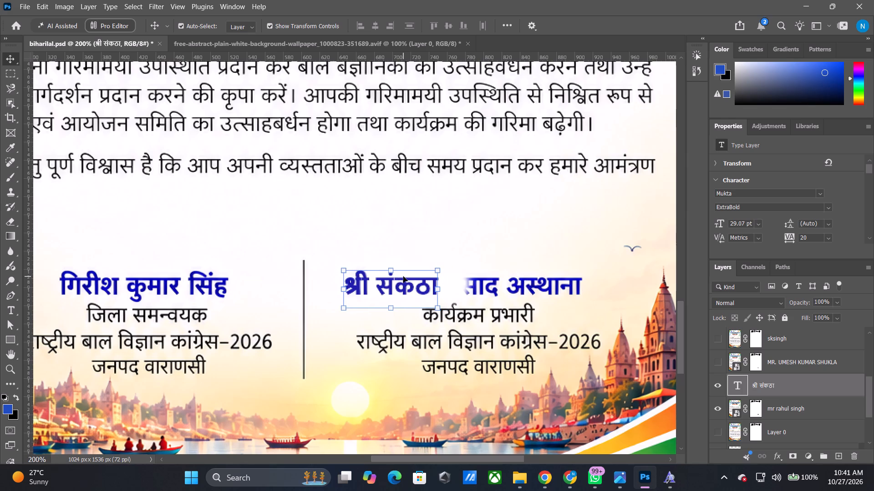
{"action": "key", "text": "Right"}
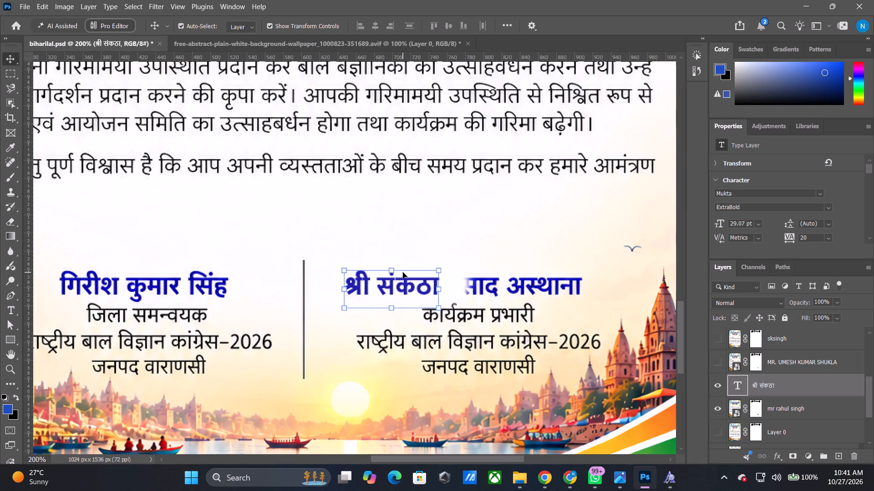
{"action": "key", "text": "Right"}
{"action": "key", "text": "Down"}
{"action": "key", "text": "Left"}
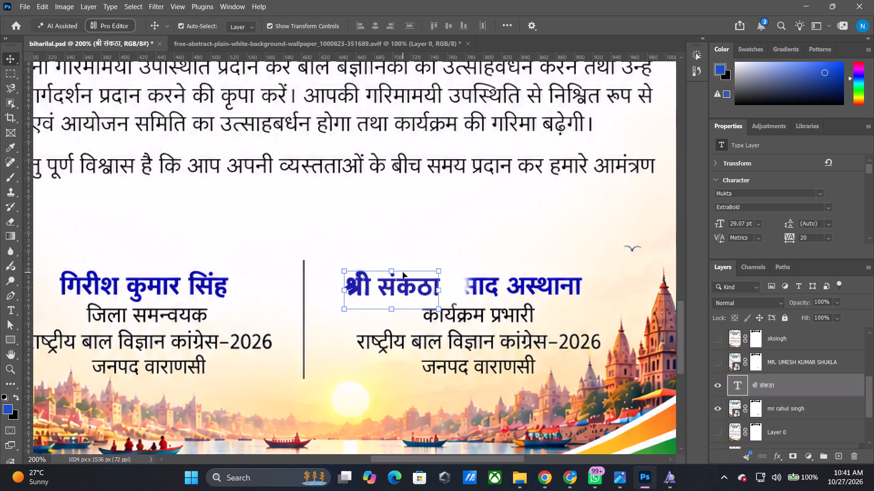
{"action": "key", "text": "Up"}
{"action": "key", "text": "Left"}
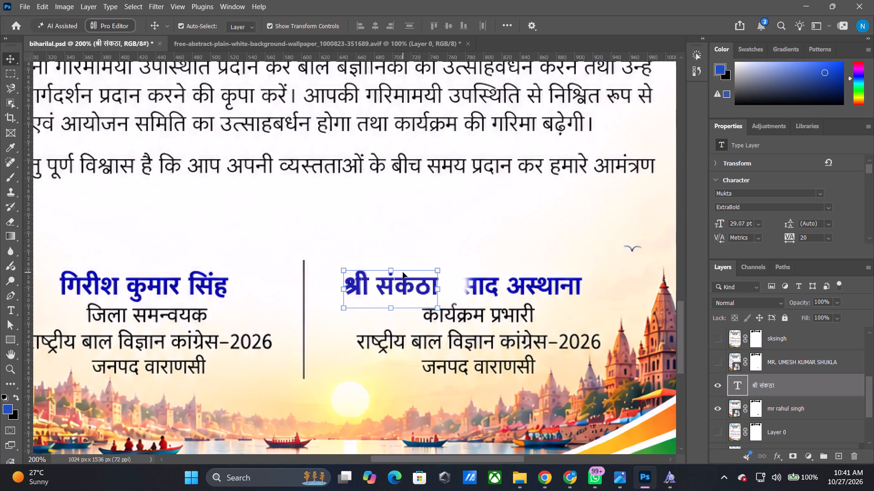
{"action": "key", "text": "Left"}
{"action": "key", "text": "Right"}
{"action": "key", "text": "Right"}
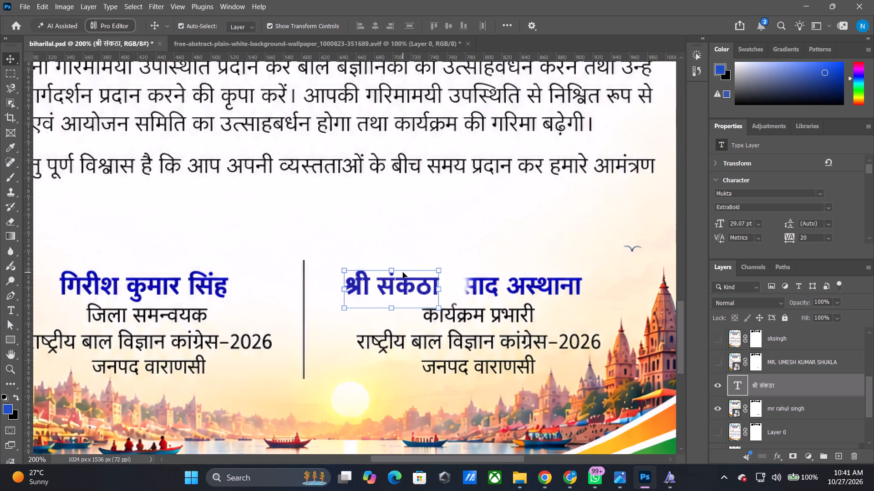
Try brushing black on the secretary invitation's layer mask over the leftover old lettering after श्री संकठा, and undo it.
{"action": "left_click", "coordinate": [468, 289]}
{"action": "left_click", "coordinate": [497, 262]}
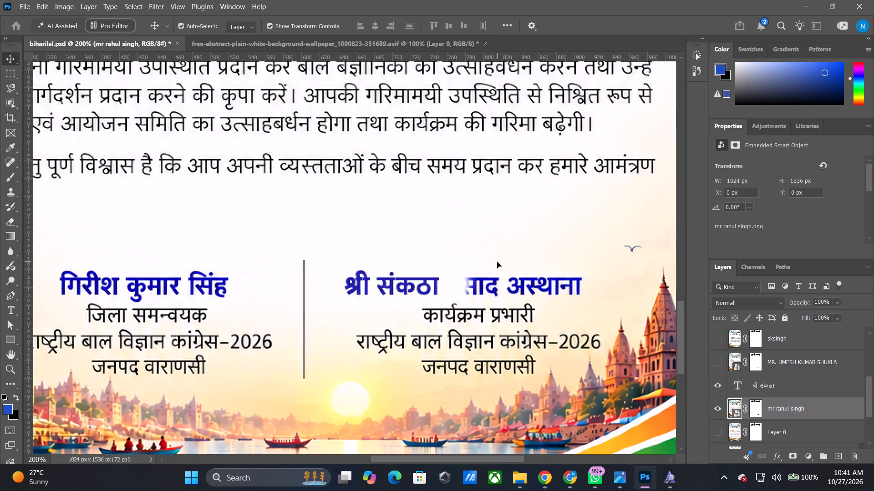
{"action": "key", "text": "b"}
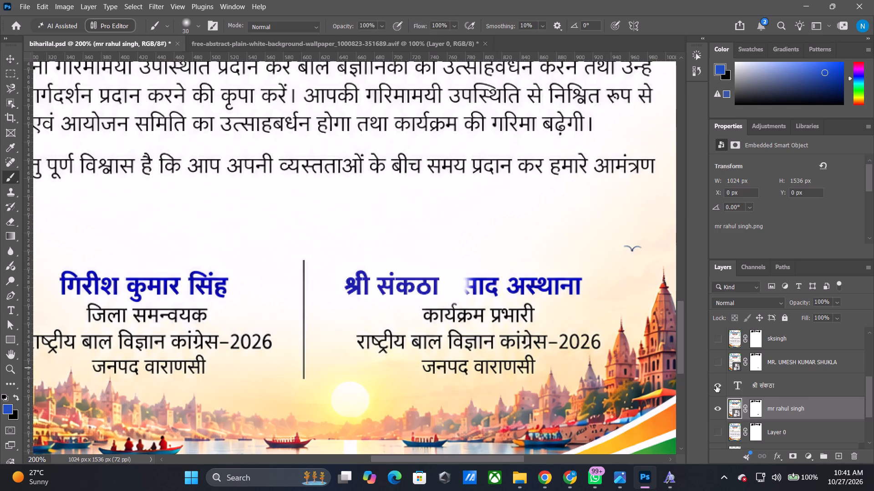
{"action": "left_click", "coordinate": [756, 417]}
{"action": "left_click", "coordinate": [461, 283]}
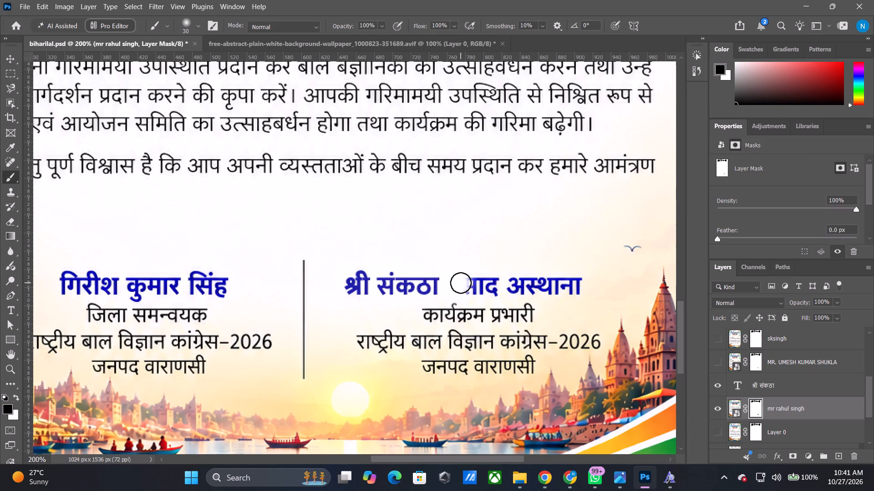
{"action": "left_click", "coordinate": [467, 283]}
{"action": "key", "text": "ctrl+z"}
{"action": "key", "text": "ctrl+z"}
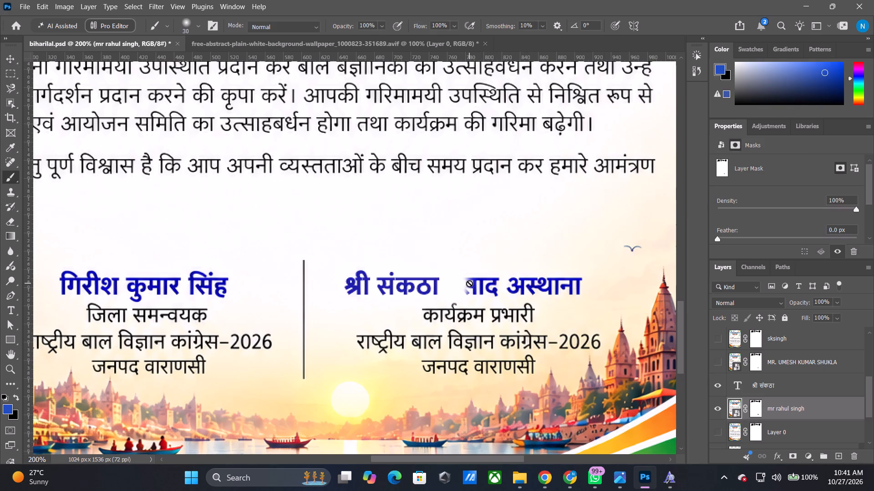
Paint black on the secretary invitation's layer mask to hide the old lettering between श्री संकठा and the surname.
{"action": "key", "text": "ctrl+shift+i"}
{"action": "left_click", "coordinate": [752, 411]}
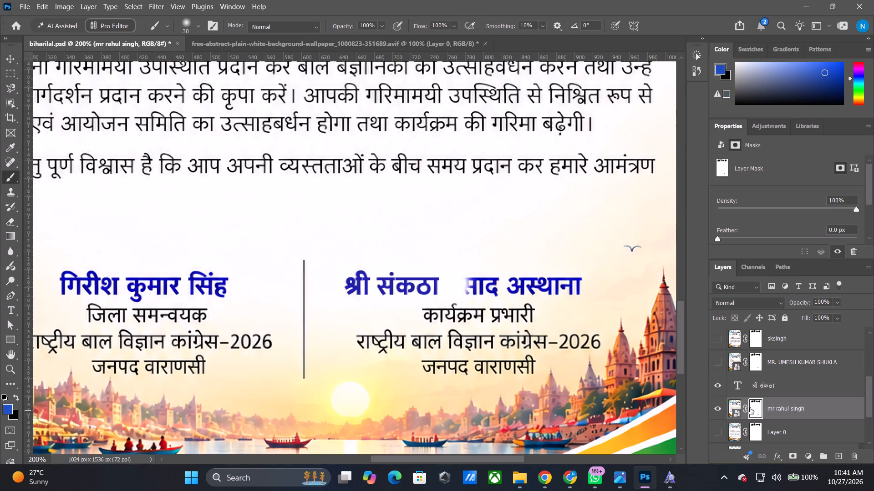
{"action": "key", "text": "ctrl+shift+i"}
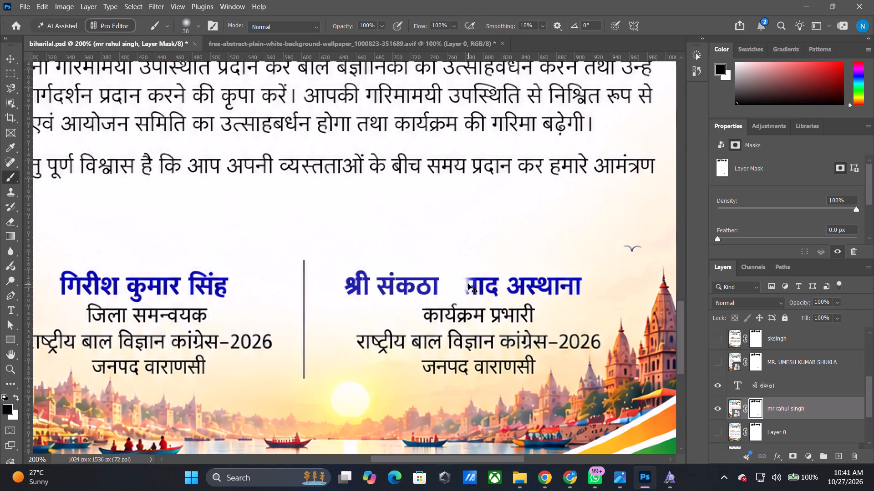
{"action": "left_click", "coordinate": [467, 283]}
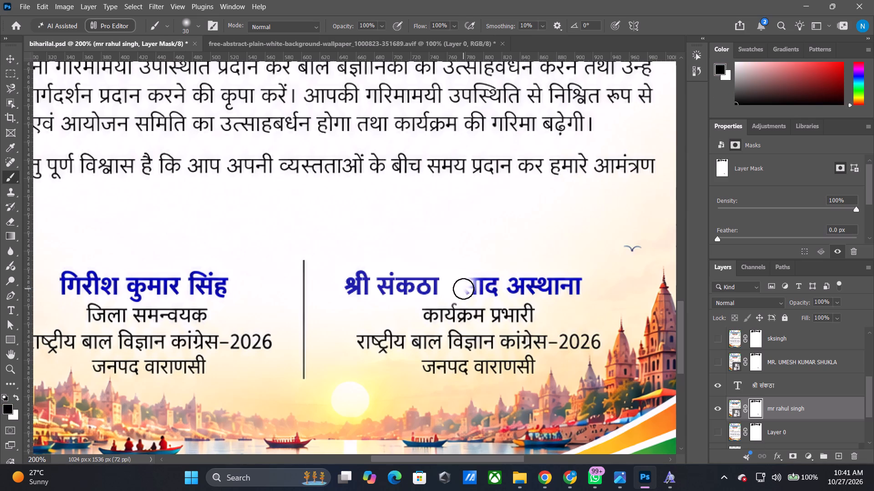
{"action": "left_click", "coordinate": [463, 289]}
{"action": "left_click", "coordinate": [463, 289]}
{"action": "left_click_drag", "start_coordinate": [467, 287], "coordinate": [470, 287]}
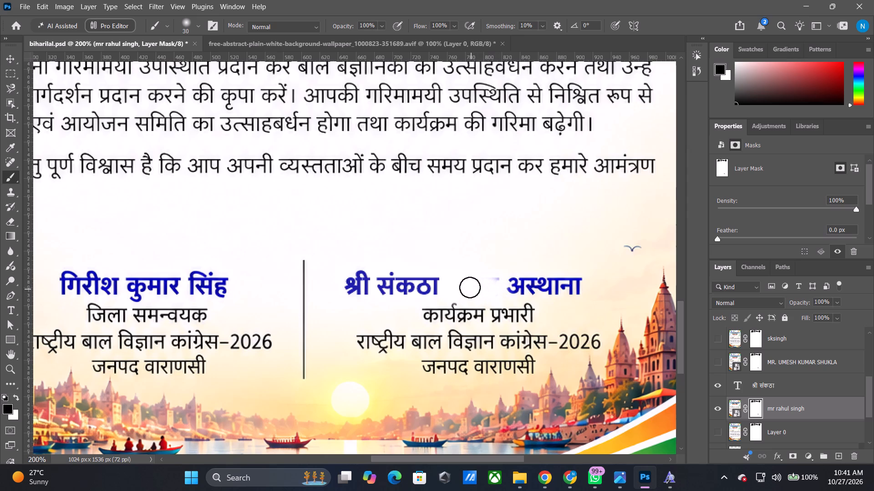
{"action": "left_click_drag", "start_coordinate": [470, 287], "coordinate": [484, 286]}
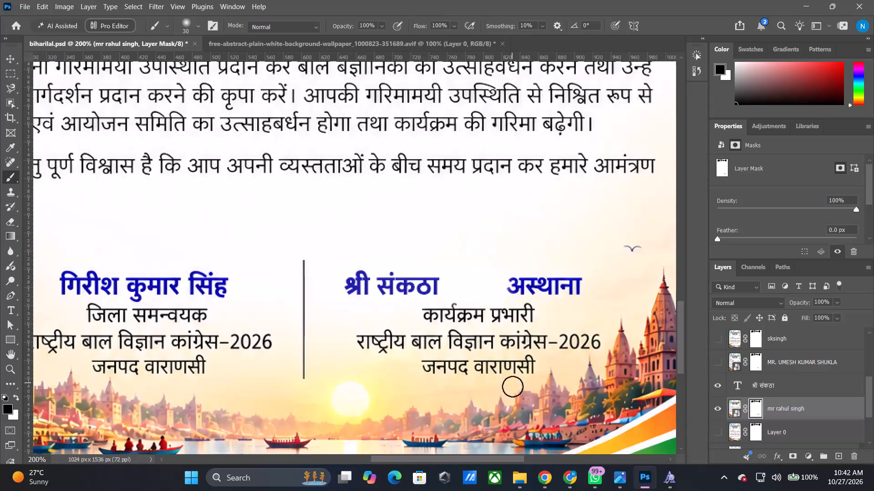
Switch to Chrome, search Google for "prasad in hindi", copy the word प्रसाद from the results, and return to Photoshop.
{"action": "left_click", "coordinate": [567, 474]}
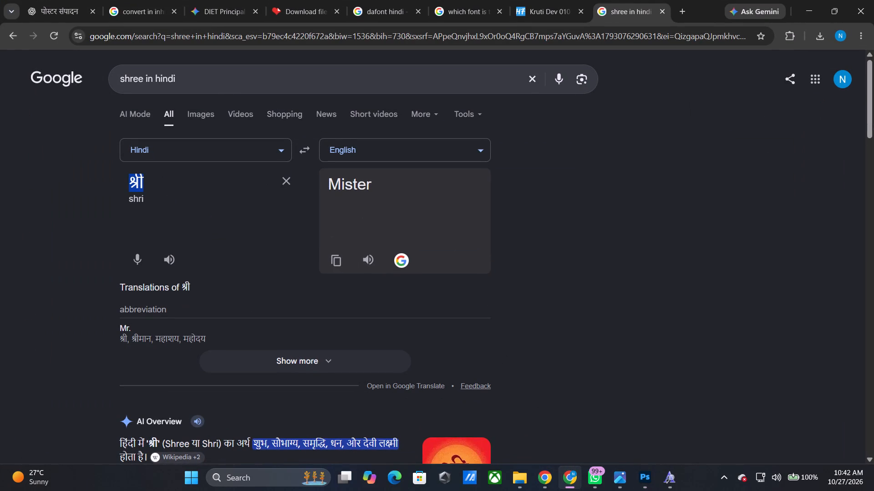
{"action": "left_click", "coordinate": [144, 84]}
{"action": "key", "text": "BackSpace"}
{"action": "key", "text": "BackSpace"}
{"action": "key", "text": "BackSpace"}
{"action": "key", "text": "BackSpace"}
{"action": "key", "text": "BackSpace"}
{"action": "key", "text": "BackSpace"}
{"action": "key", "text": "BackSpace"}
{"action": "key", "text": "BackSpace"}
{"action": "key", "text": "BackSpace"}
{"action": "key", "text": "BackSpace"}
{"action": "key", "text": "BackSpace"}
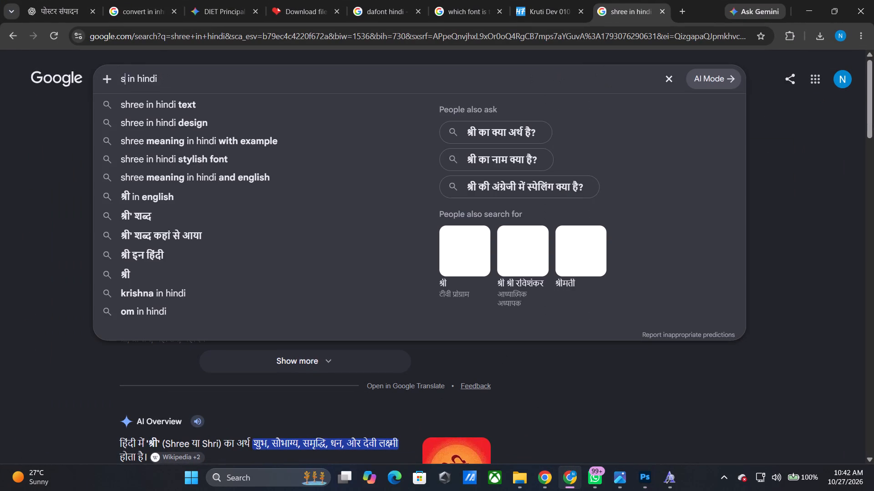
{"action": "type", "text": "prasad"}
{"action": "left_click", "coordinate": [165, 91]}
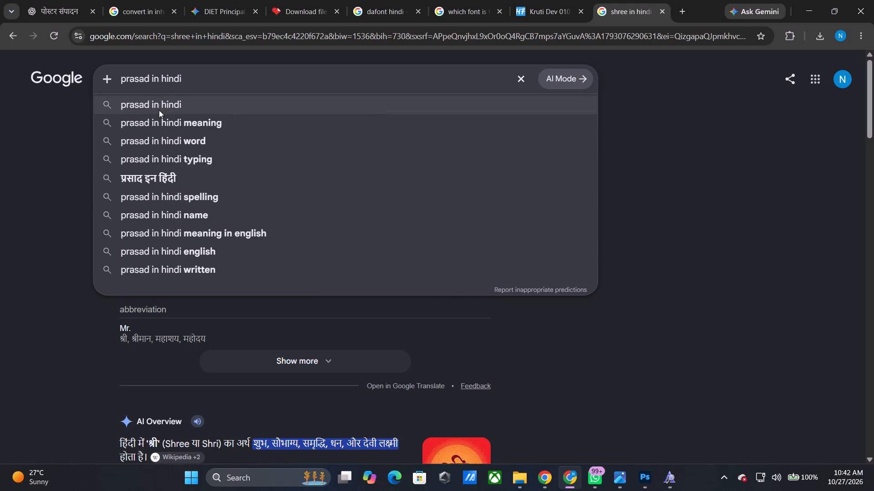
{"action": "left_click", "coordinate": [159, 110]}
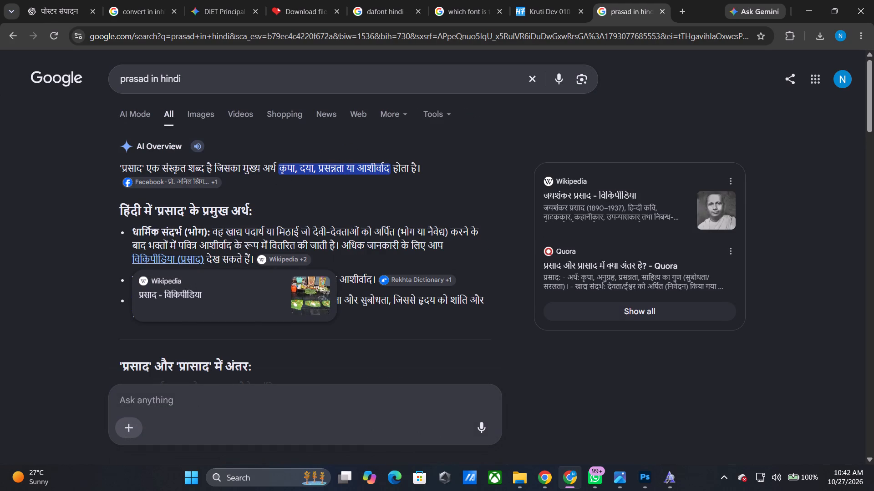
{"action": "left_click_drag", "start_coordinate": [123, 166], "coordinate": [140, 166]}
{"action": "key", "text": "ctrl+c"}
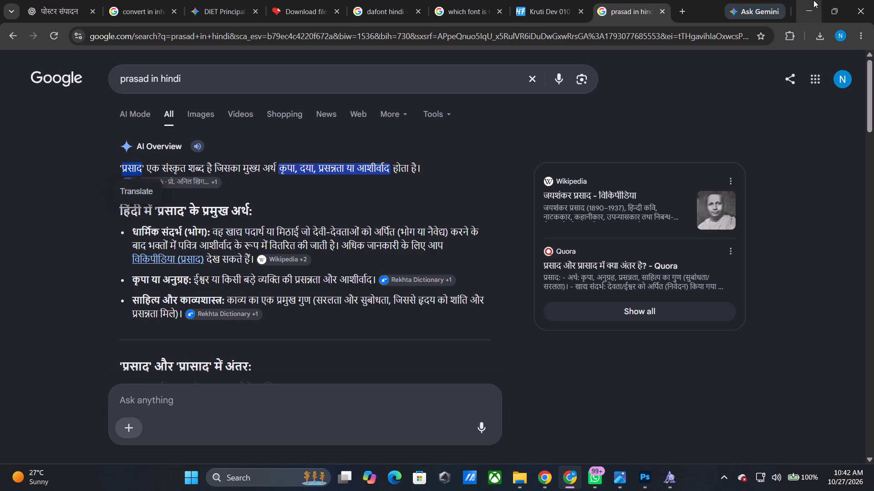
{"action": "left_click", "coordinate": [813, 0]}
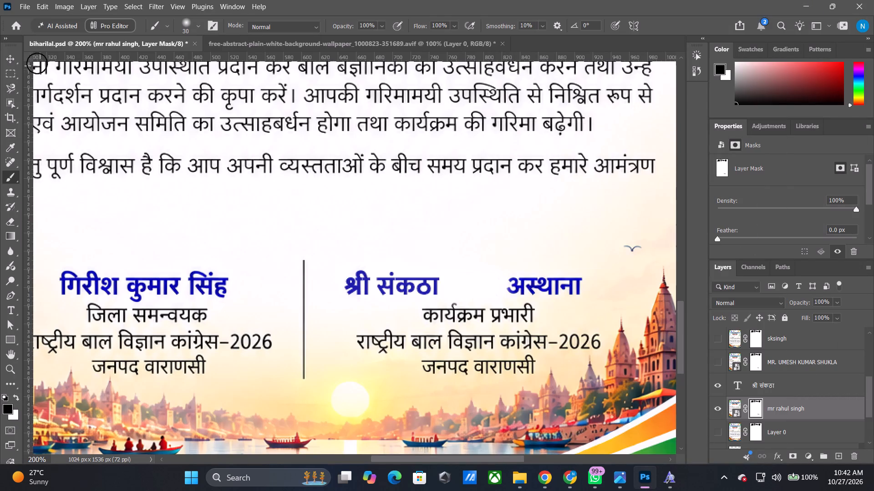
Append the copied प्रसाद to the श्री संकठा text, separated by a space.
{"action": "left_click", "coordinate": [13, 60]}
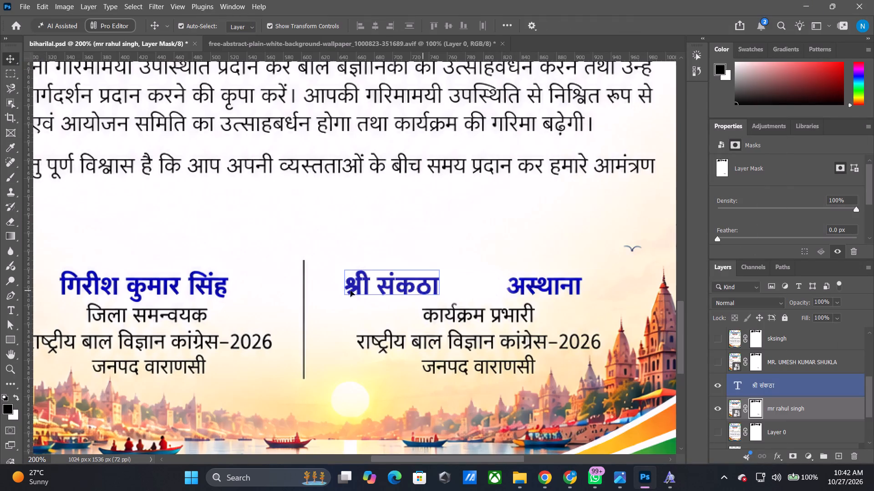
{"action": "left_click", "coordinate": [12, 307]}
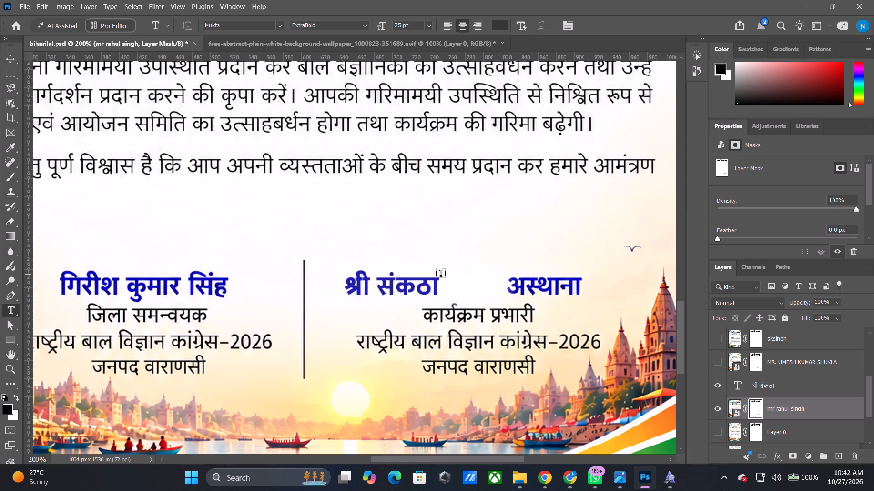
{"action": "left_click", "coordinate": [433, 290]}
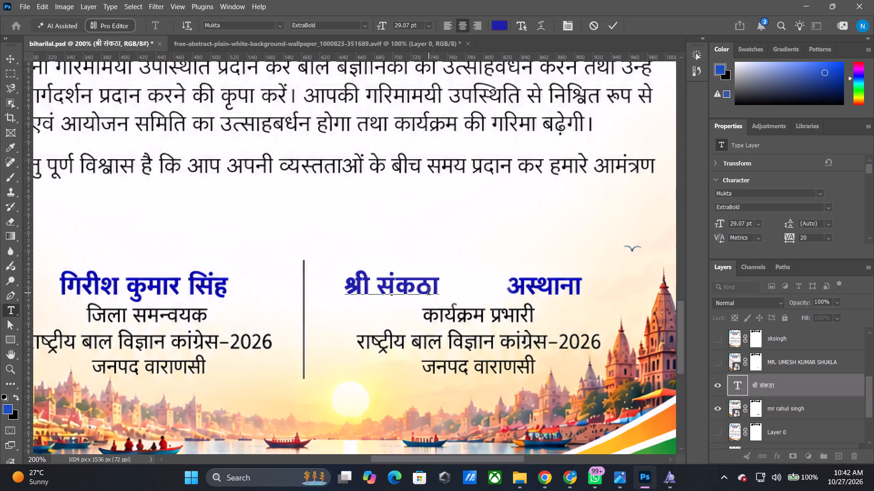
{"action": "key", "text": "ctrl+v"}
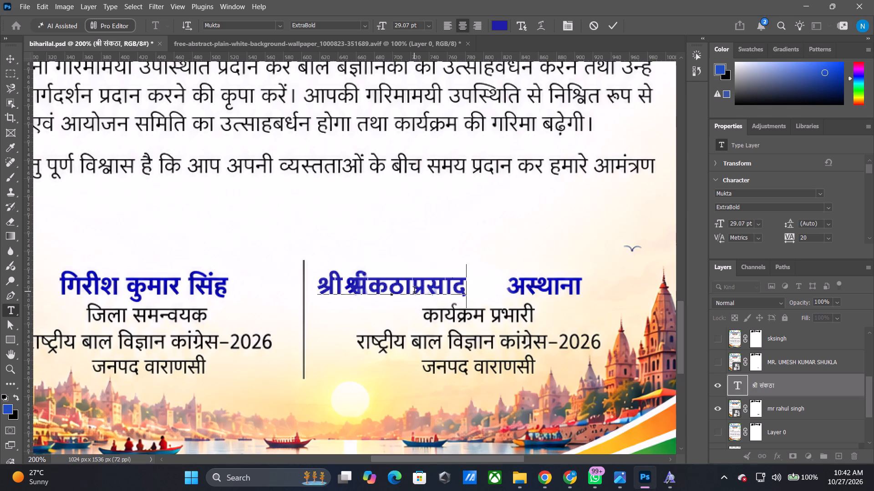
{"action": "left_click", "coordinate": [414, 291]}
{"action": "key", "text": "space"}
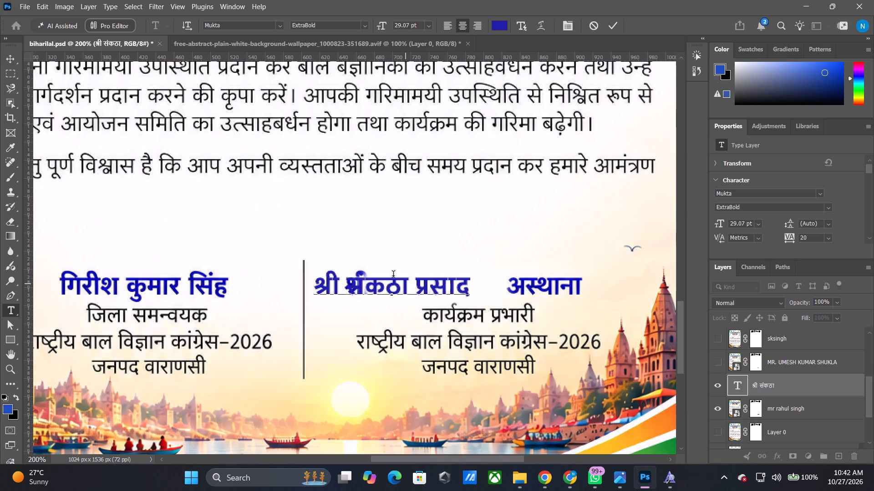
{"action": "left_click", "coordinate": [11, 57]}
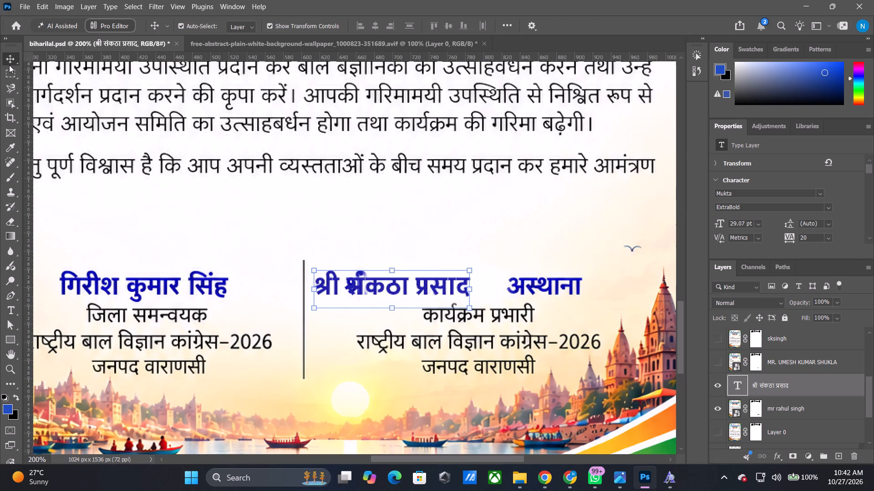
{"action": "key", "text": "Right"}
{"action": "key", "text": "Right"}
{"action": "key", "text": "Right"}
{"action": "key", "text": "Right"}
{"action": "key", "text": "Right"}
{"action": "key", "text": "Right"}
{"action": "key", "text": "Right"}
{"action": "key", "text": "Right"}
{"action": "key", "text": "Right"}
{"action": "key", "text": "Right"}
{"action": "key", "text": "Right"}
{"action": "key", "text": "Right"}
{"action": "key", "text": "Right"}
{"action": "key", "text": "Right"}
{"action": "key", "text": "Right"}
{"action": "key", "text": "Right"}
{"action": "key", "text": "Right"}
{"action": "key", "text": "Right"}
{"action": "key", "text": "Right"}
{"action": "key", "text": "Right"}
{"action": "key", "text": "Right"}
{"action": "key", "text": "Right"}
{"action": "key", "text": "Right"}
{"action": "key", "text": "Right"}
{"action": "key", "text": "Right"}
{"action": "key", "text": "Right"}
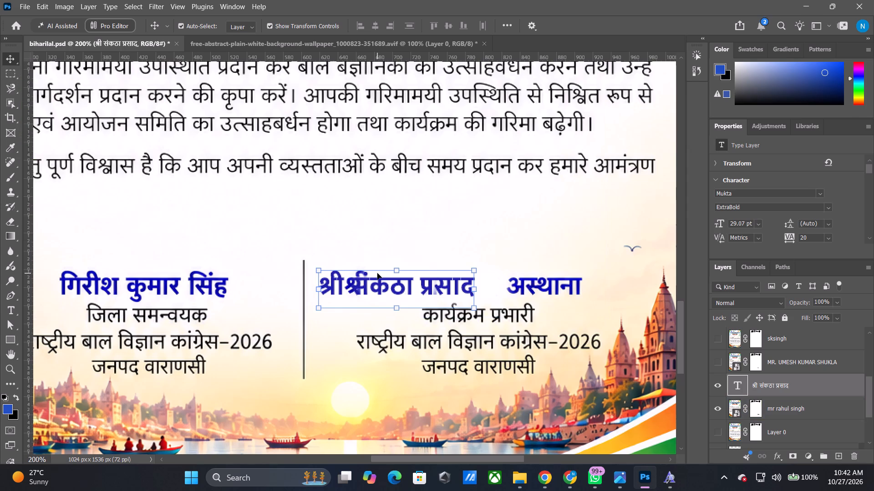
{"action": "key", "text": "shift+Right"}
{"action": "key", "text": "shift+Right"}
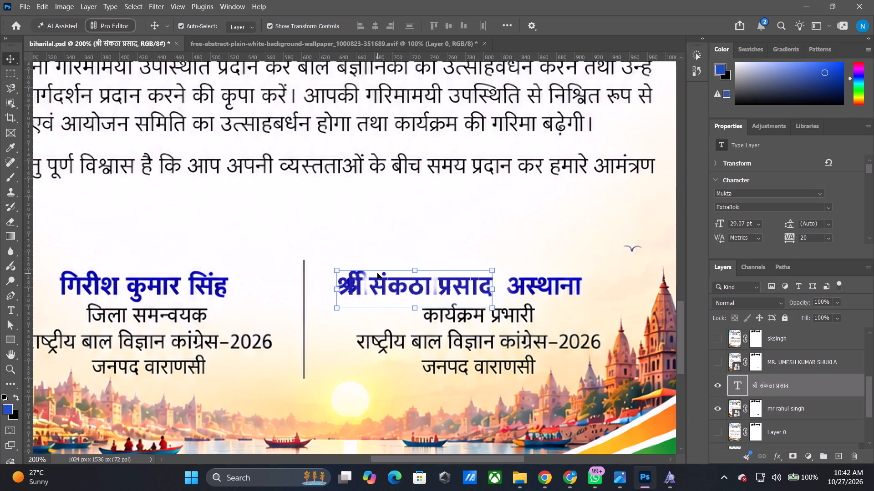
{"action": "key", "text": "shift+Right"}
{"action": "key", "text": "Right"}
{"action": "key", "text": "Left"}
{"action": "key", "text": "Left"}
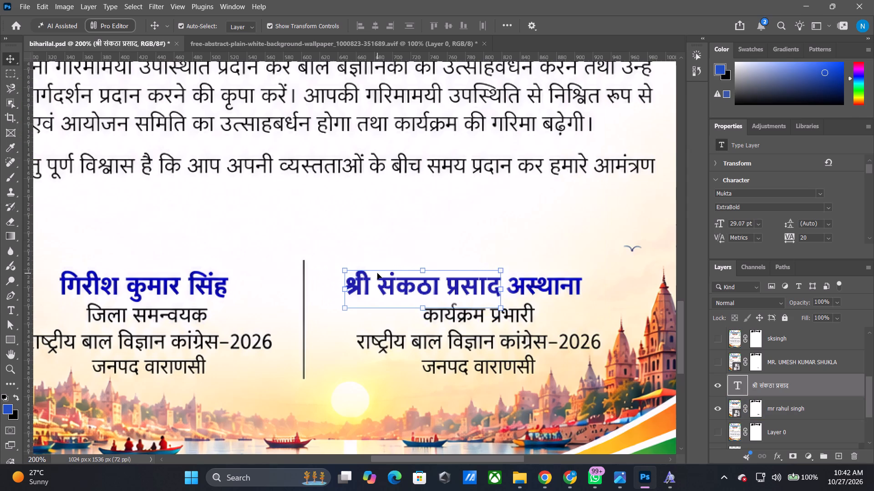
{"action": "key", "text": "Up"}
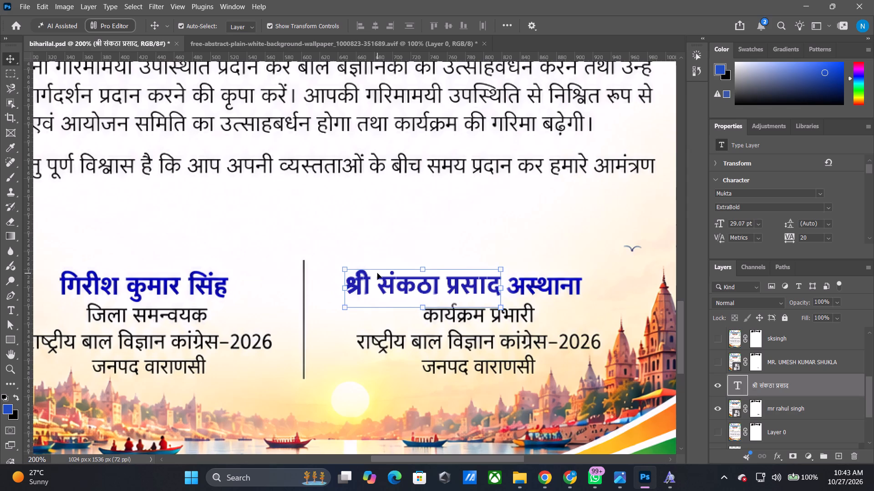
{"action": "left_click", "coordinate": [310, 200]}
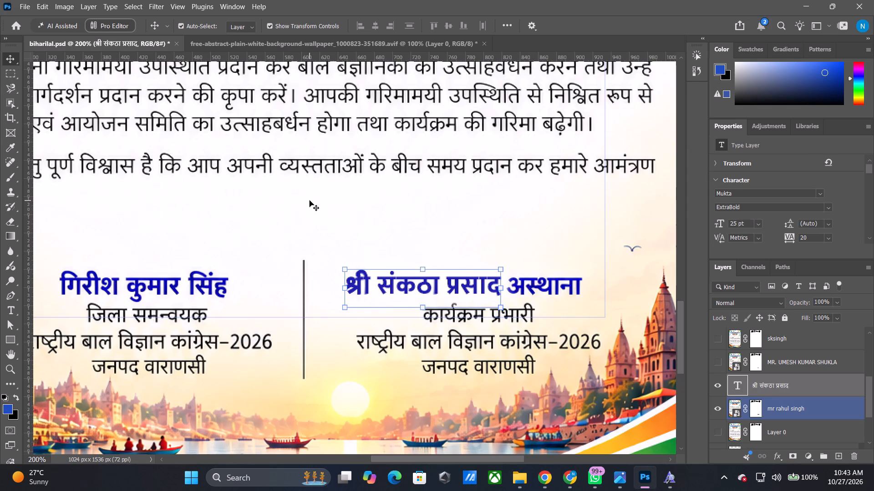
Export the secretary's invitation as a PNG in the 27oct folder, using its existing file name with the suffix 02.
{"action": "scroll", "coordinate": [316, 205], "scroll_direction": "down", "scroll_amount": 2, "text": "alt+shift"}
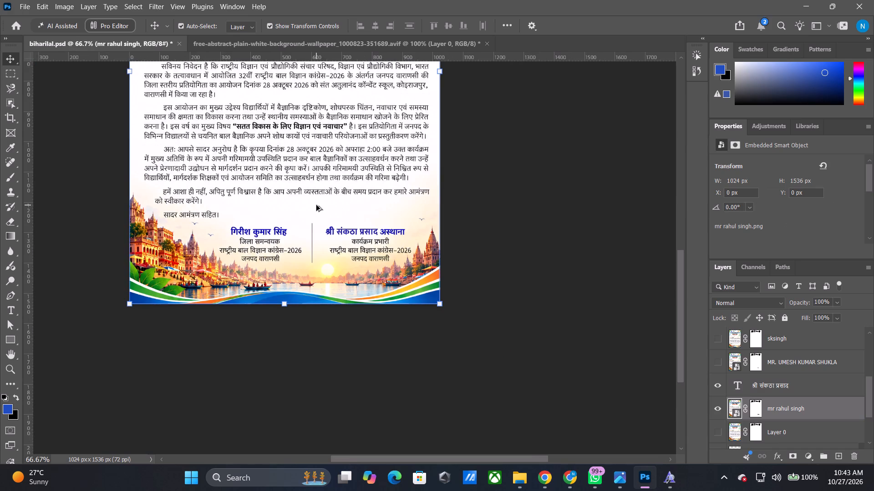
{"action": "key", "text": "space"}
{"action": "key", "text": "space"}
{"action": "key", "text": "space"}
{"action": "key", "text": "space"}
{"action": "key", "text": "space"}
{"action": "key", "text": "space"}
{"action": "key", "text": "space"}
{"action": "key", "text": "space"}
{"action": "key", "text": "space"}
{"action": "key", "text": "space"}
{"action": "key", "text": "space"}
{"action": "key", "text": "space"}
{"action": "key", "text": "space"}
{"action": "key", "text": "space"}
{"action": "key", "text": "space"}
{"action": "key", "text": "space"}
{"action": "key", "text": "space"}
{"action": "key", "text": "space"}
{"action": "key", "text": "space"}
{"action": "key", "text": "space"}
{"action": "left_click_drag", "start_coordinate": [473, 202], "coordinate": [593, 287]}
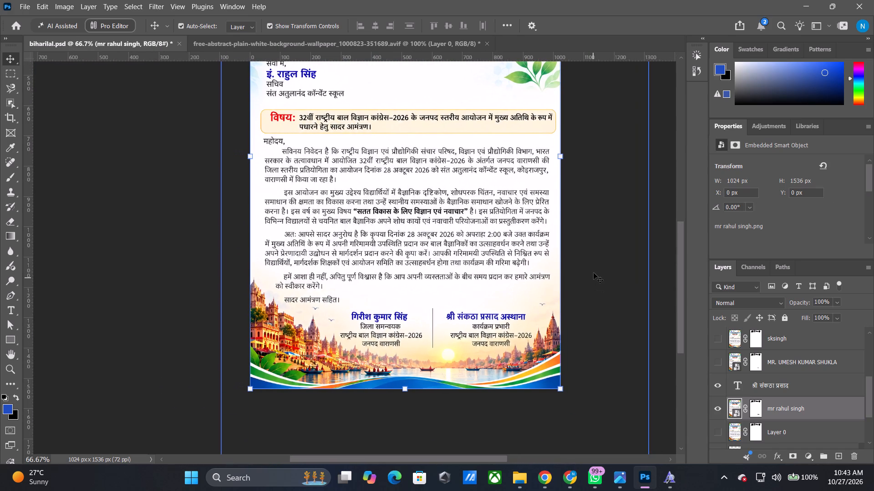
{"action": "scroll", "coordinate": [628, 253], "scroll_direction": "up", "scroll_amount": 4}
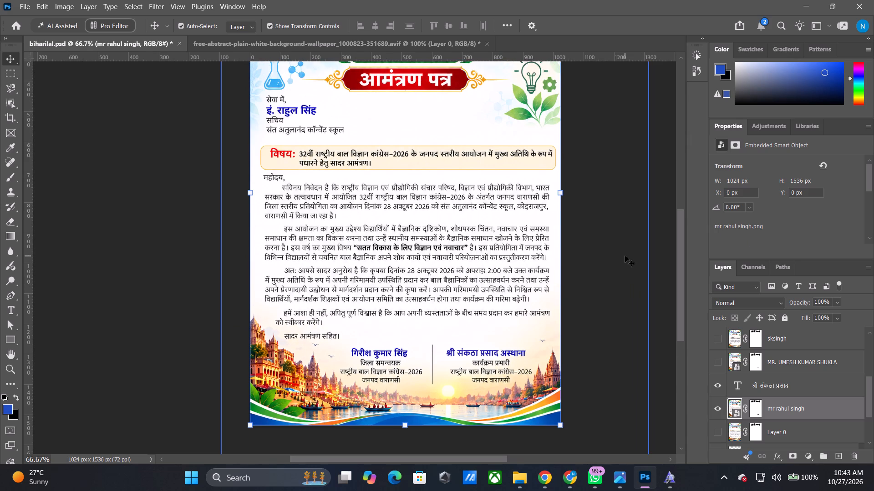
{"action": "scroll", "coordinate": [625, 256], "scroll_direction": "up", "scroll_amount": 4}
{"action": "scroll", "coordinate": [625, 256], "scroll_direction": "down", "scroll_amount": 3}
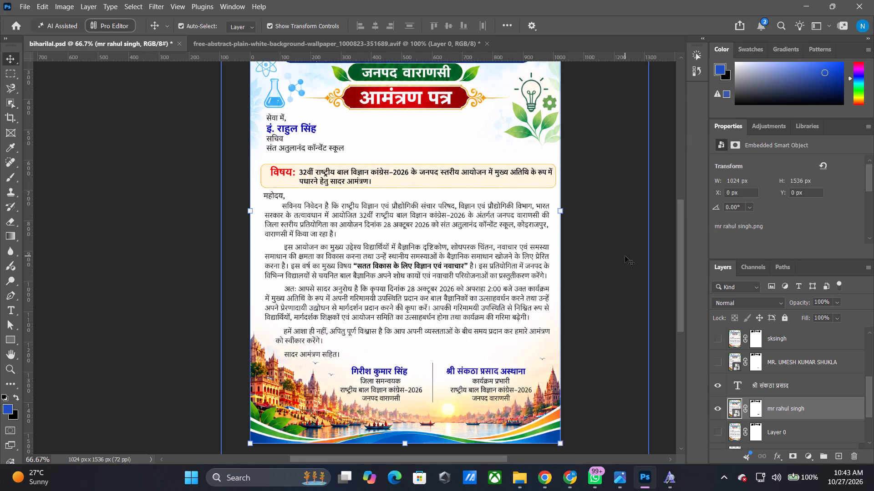
{"action": "scroll", "coordinate": [625, 256], "scroll_direction": "down", "scroll_amount": 1}
{"action": "left_click", "coordinate": [20, 9]}
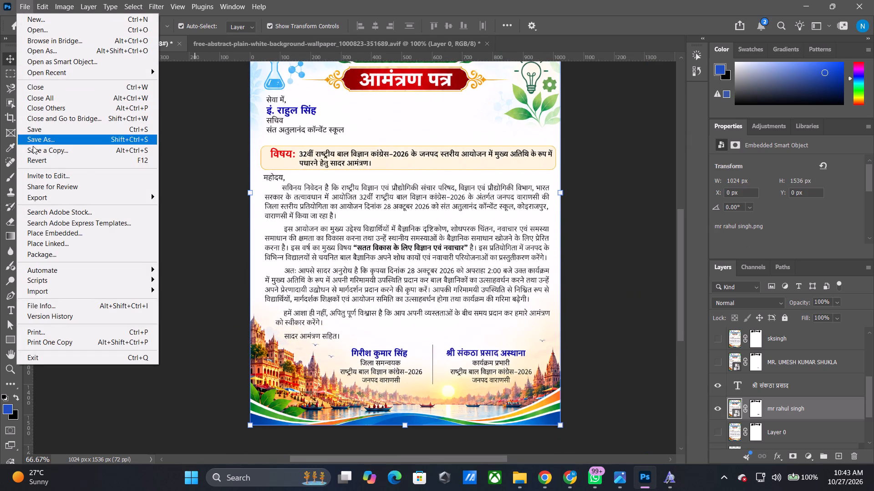
{"action": "left_click", "coordinate": [173, 198]}
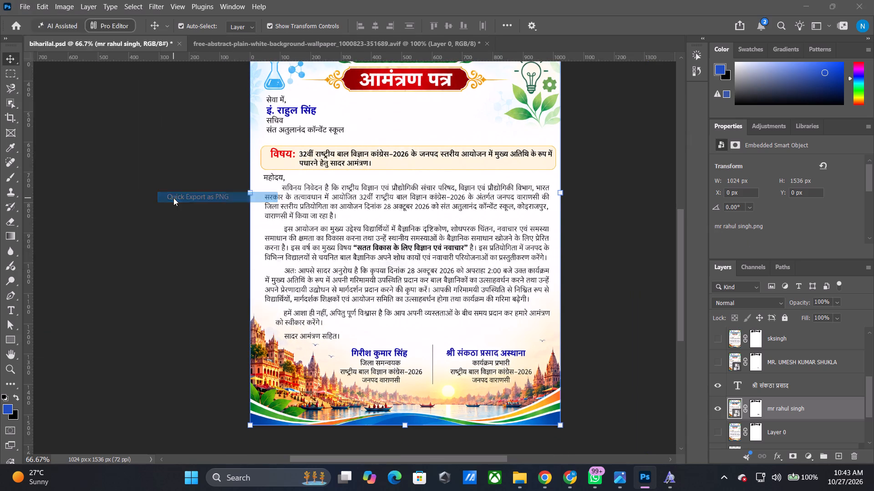
{"action": "scroll", "coordinate": [228, 142], "scroll_direction": "down", "scroll_amount": 6}
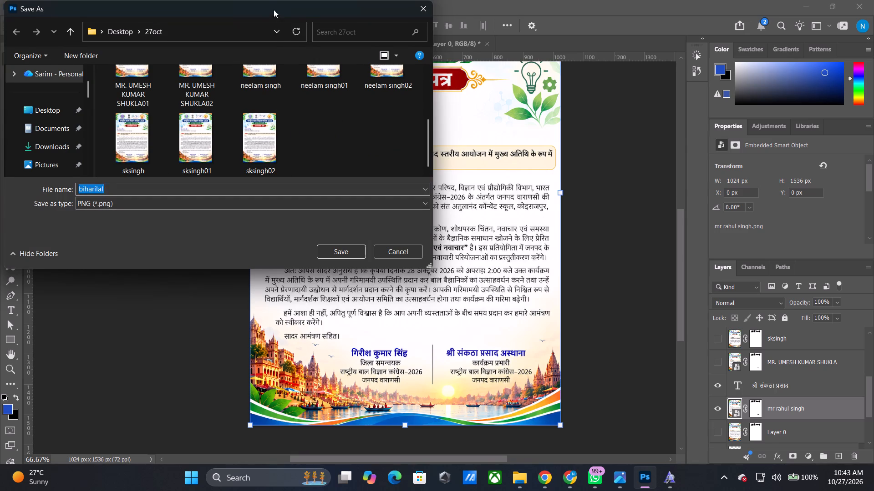
{"action": "left_click_drag", "start_coordinate": [274, 10], "coordinate": [268, 37]}
{"action": "scroll", "coordinate": [303, 147], "scroll_direction": "up", "scroll_amount": 1}
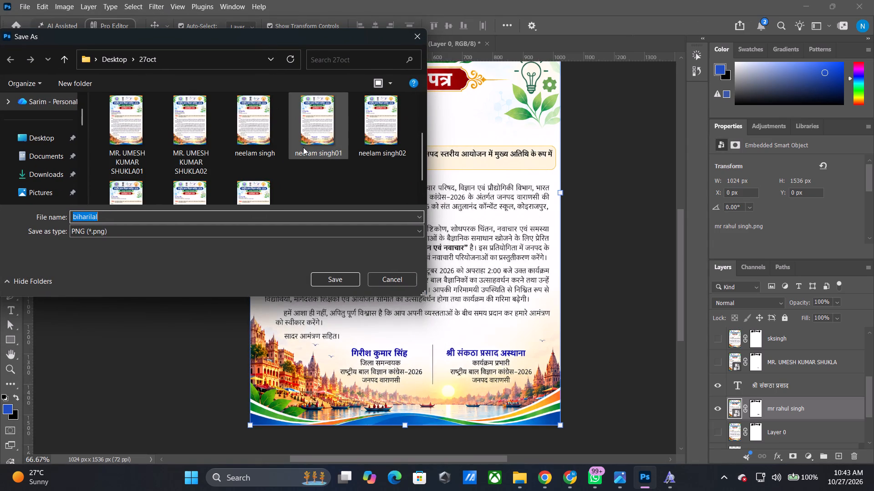
{"action": "scroll", "coordinate": [272, 164], "scroll_direction": "up", "scroll_amount": 1}
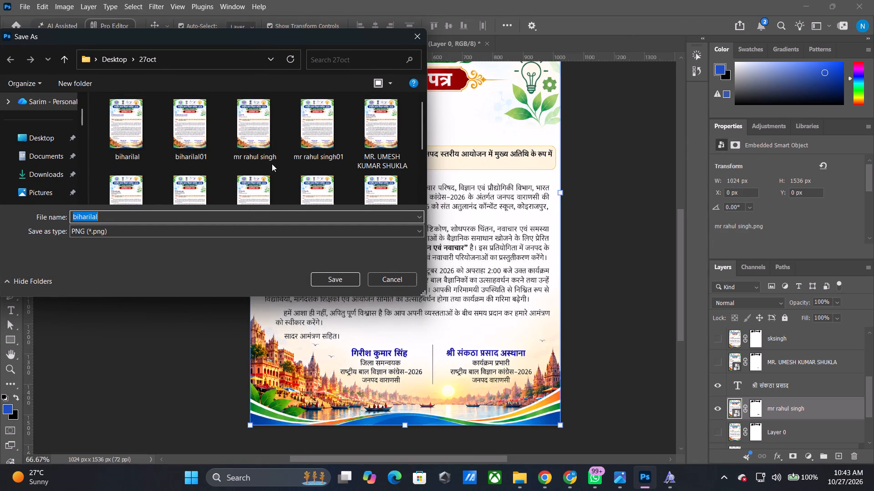
{"action": "scroll", "coordinate": [272, 164], "scroll_direction": "up", "scroll_amount": 1}
{"action": "left_click", "coordinate": [316, 138]}
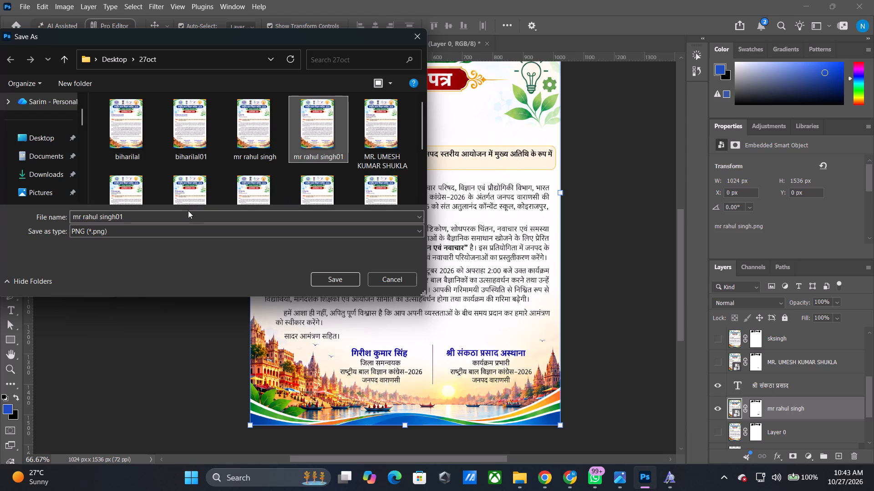
{"action": "triple_click", "coordinate": [186, 217]}
{"action": "key", "text": "BackSpace"}
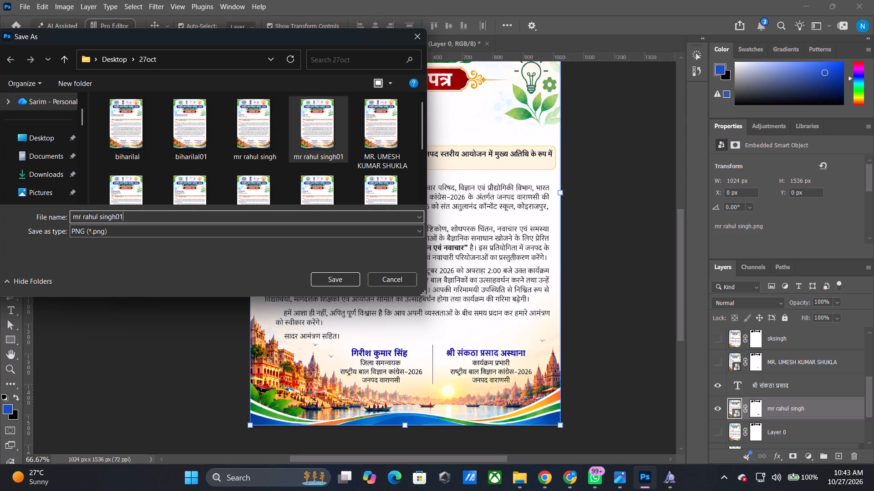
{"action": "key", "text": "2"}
{"action": "left_click", "coordinate": [346, 281]}
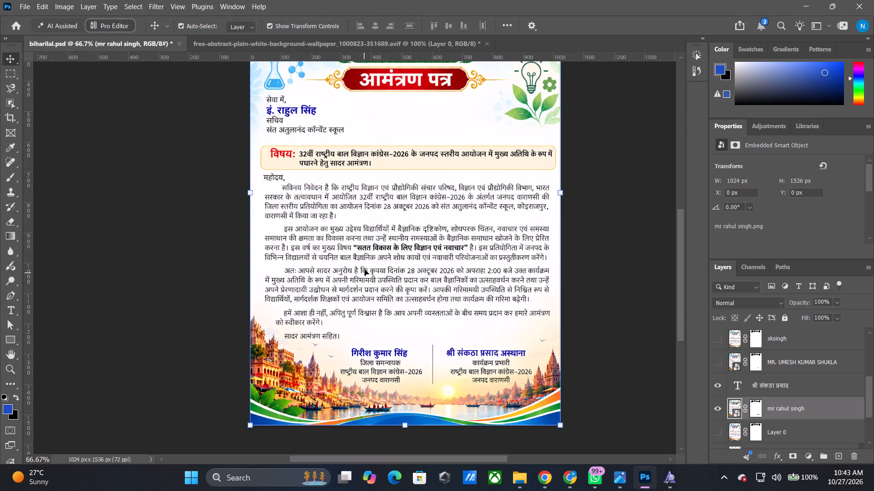
Hide the secretary's invitation layer and show the vice-chancellor's invitation on Layer 0.
{"action": "left_click", "coordinate": [720, 413]}
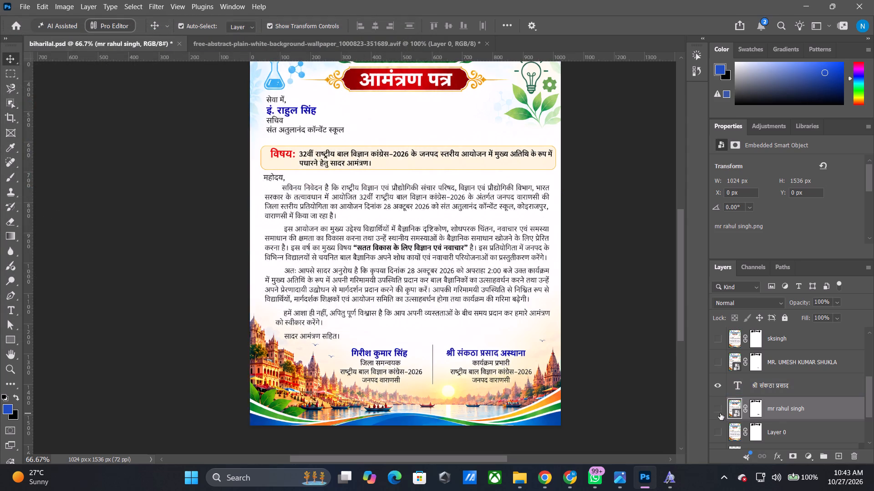
{"action": "scroll", "coordinate": [777, 412], "scroll_direction": "down", "scroll_amount": 1}
{"action": "left_click", "coordinate": [777, 412]}
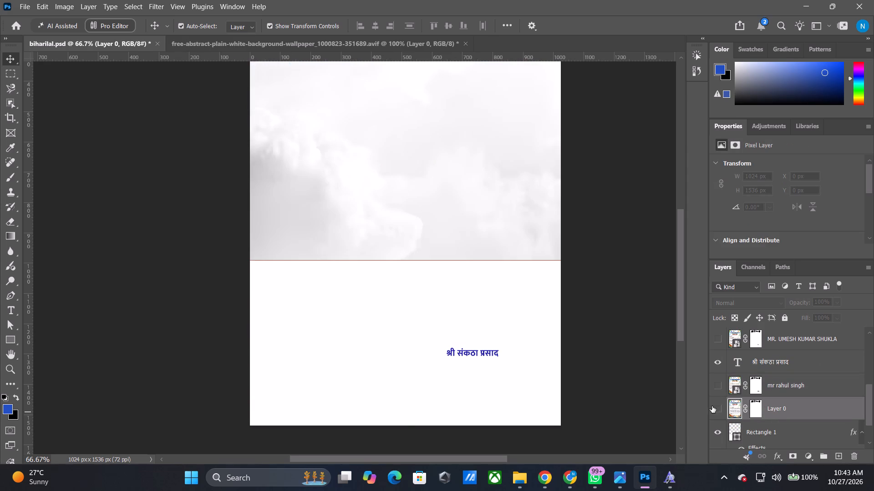
{"action": "left_click", "coordinate": [722, 407]}
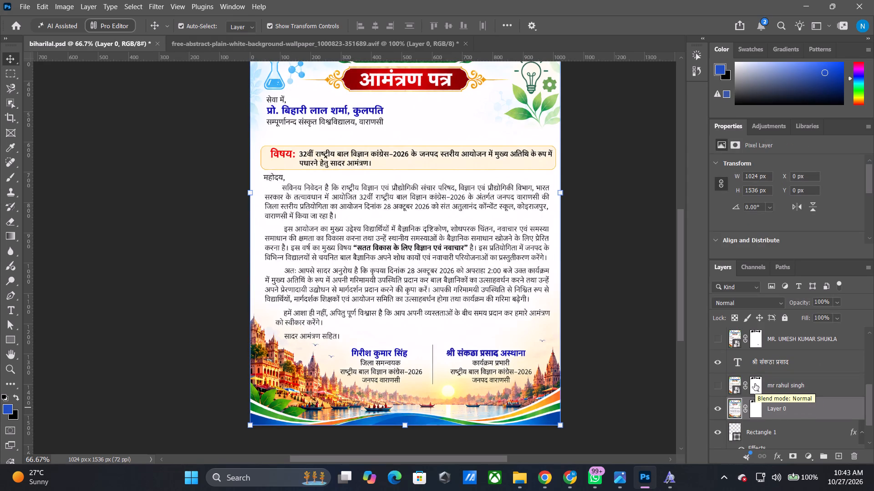
Replace Layer 0's mask with a copy of the secretary invitation's layer mask.
{"action": "left_click_drag", "start_coordinate": [755, 384], "coordinate": [759, 403], "text": "alt"}
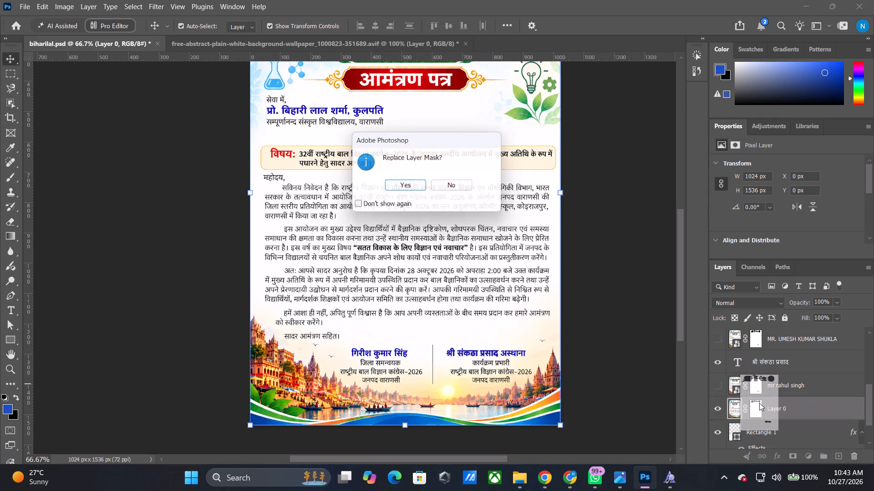
{"action": "left_click", "coordinate": [418, 184]}
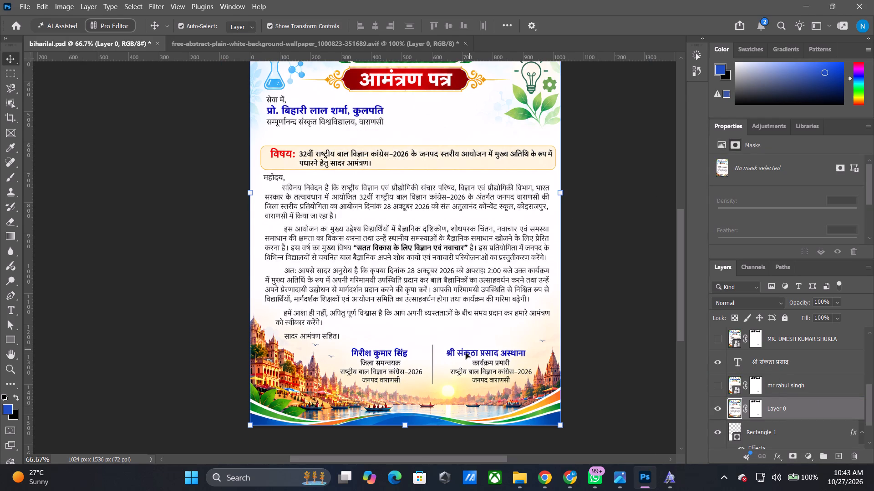
Export the vice-chancellor's invitation as a PNG named biharilal02 in the 27oct folder.
{"action": "scroll", "coordinate": [463, 356], "scroll_direction": "up", "scroll_amount": 2, "text": "alt+shift"}
{"action": "scroll", "coordinate": [463, 356], "scroll_direction": "down", "scroll_amount": 1, "text": "alt+shift"}
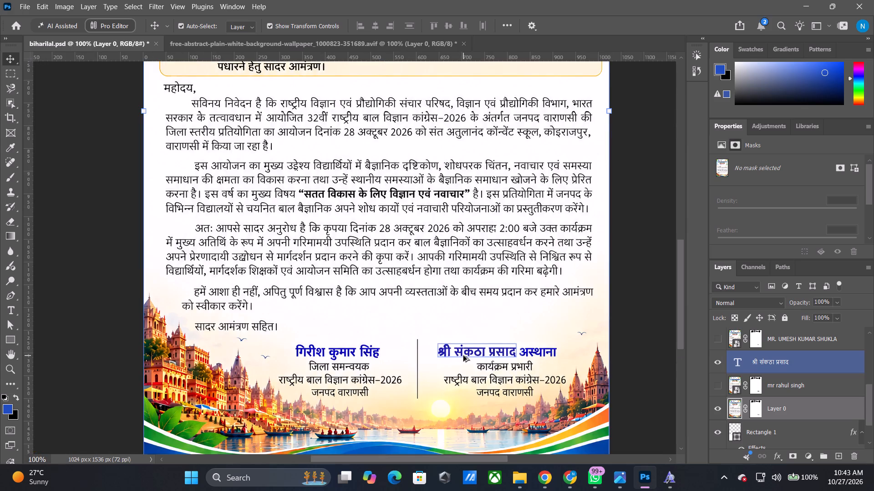
{"action": "scroll", "coordinate": [463, 356], "scroll_direction": "down", "scroll_amount": 1, "text": "alt+shift"}
{"action": "left_click", "coordinate": [28, 11]}
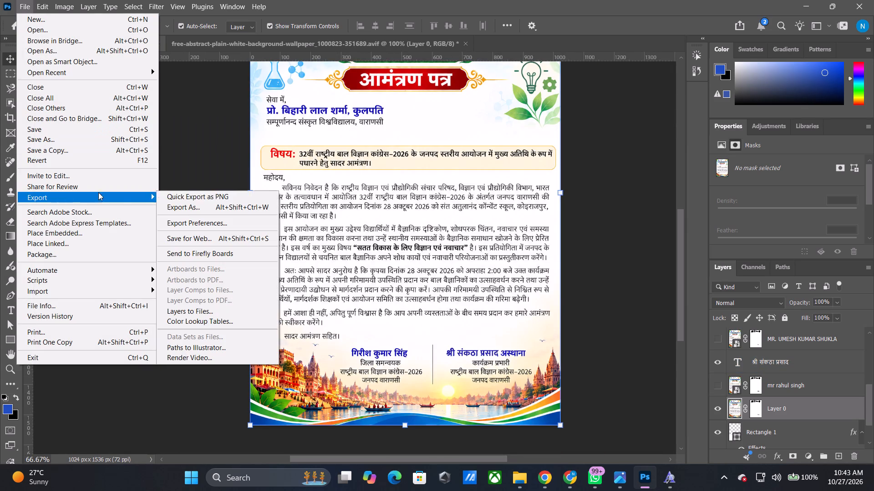
{"action": "left_click", "coordinate": [183, 195]}
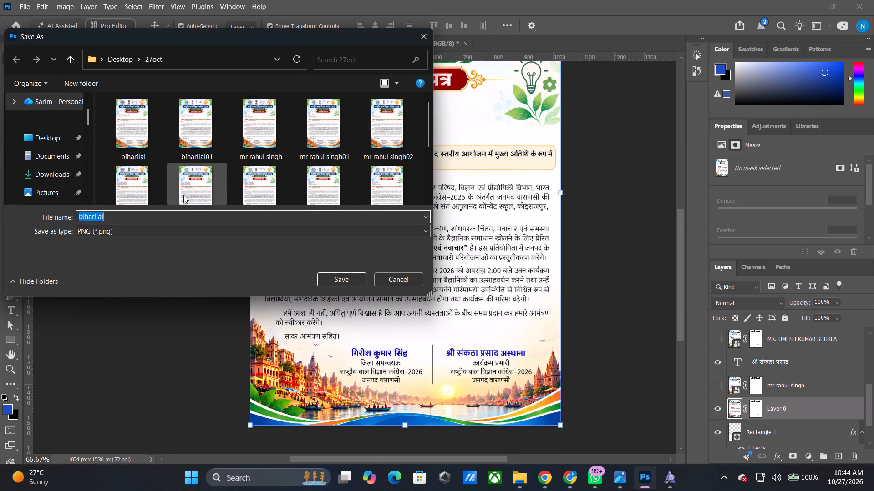
{"action": "left_click", "coordinate": [189, 133]}
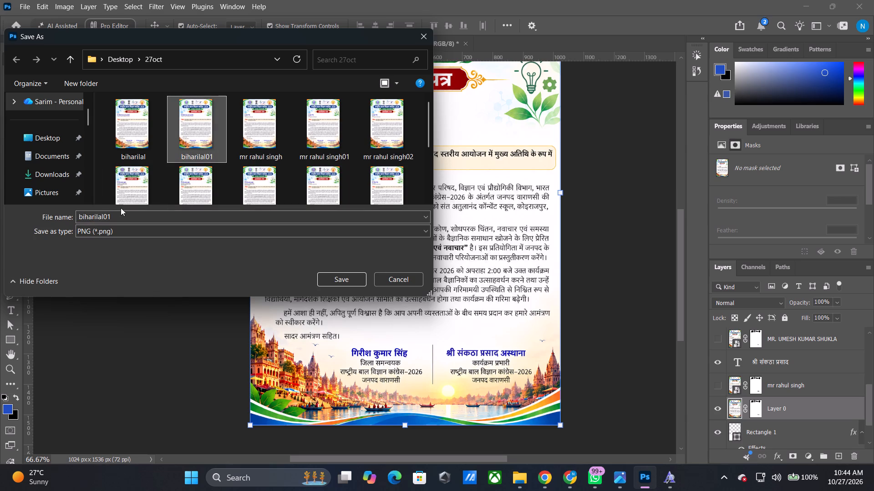
{"action": "triple_click", "coordinate": [122, 215]}
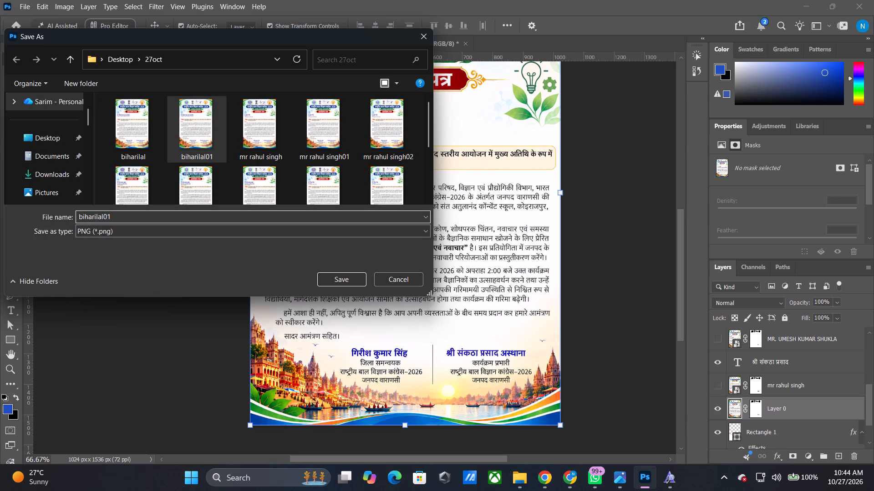
{"action": "key", "text": "BackSpace"}
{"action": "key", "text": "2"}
{"action": "left_click", "coordinate": [341, 279]}
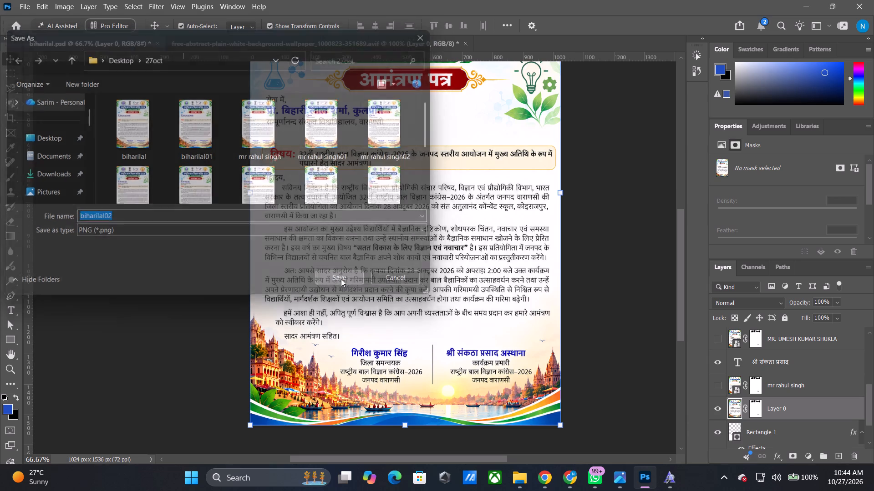
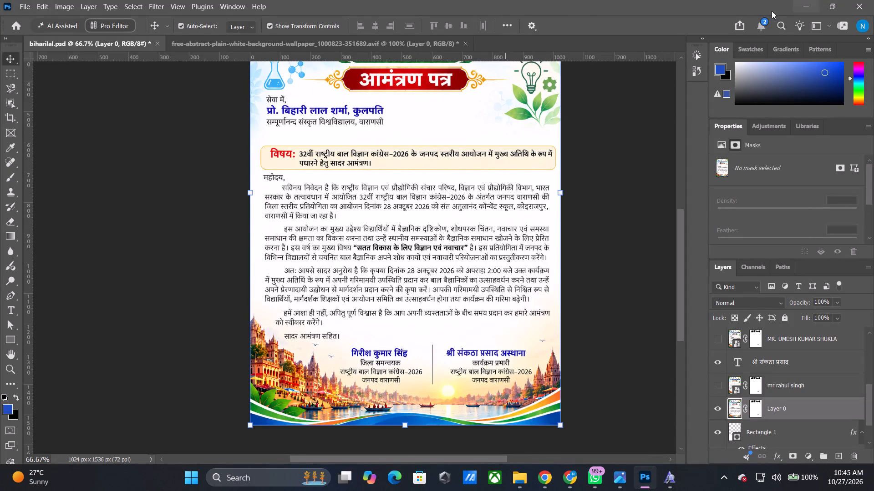
Save the invitation document biharilal.psd.
{"action": "key", "text": "ctrl+s"}
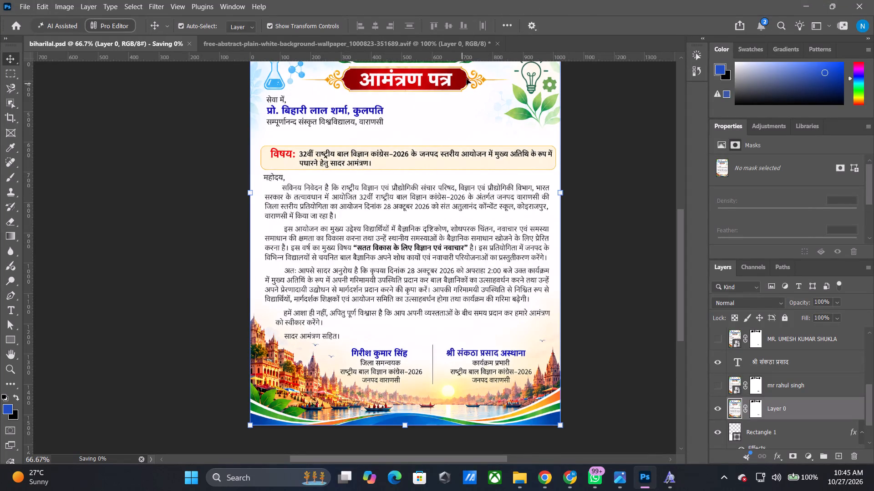
Close the white background wallpaper document without saving its changes.
{"action": "left_click", "coordinate": [498, 42]}
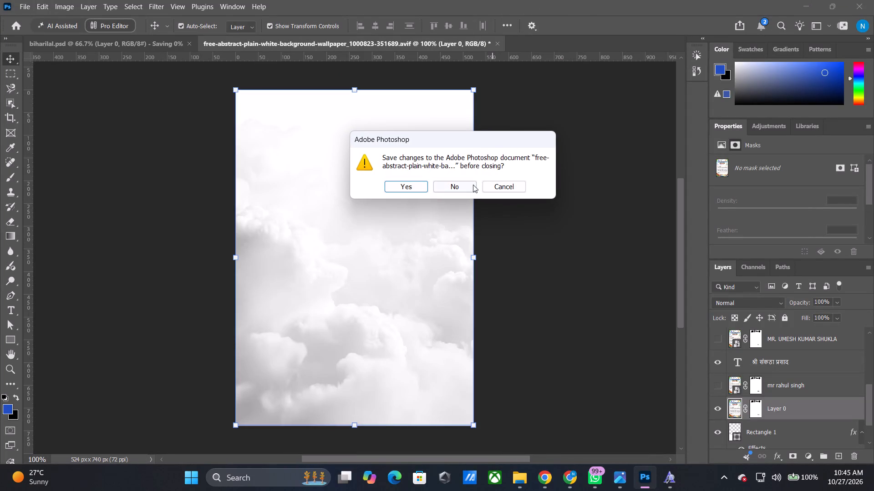
{"action": "left_click", "coordinate": [473, 185]}
Switch to File Explorer and check the exported invitation PNGs in the 27oct folder.
{"action": "left_click", "coordinate": [809, 2]}
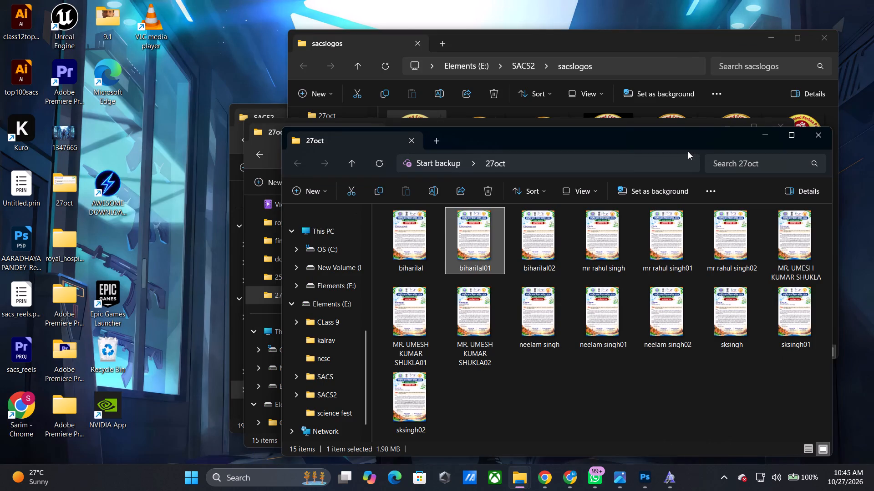
{"action": "left_click_drag", "start_coordinate": [664, 139], "coordinate": [595, 85]}
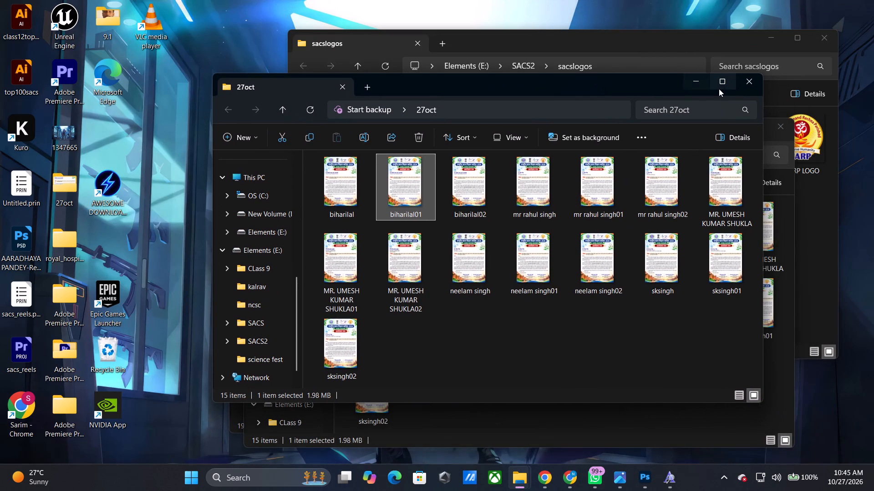
{"action": "left_click", "coordinate": [726, 87]}
{"action": "left_click", "coordinate": [358, 304]}
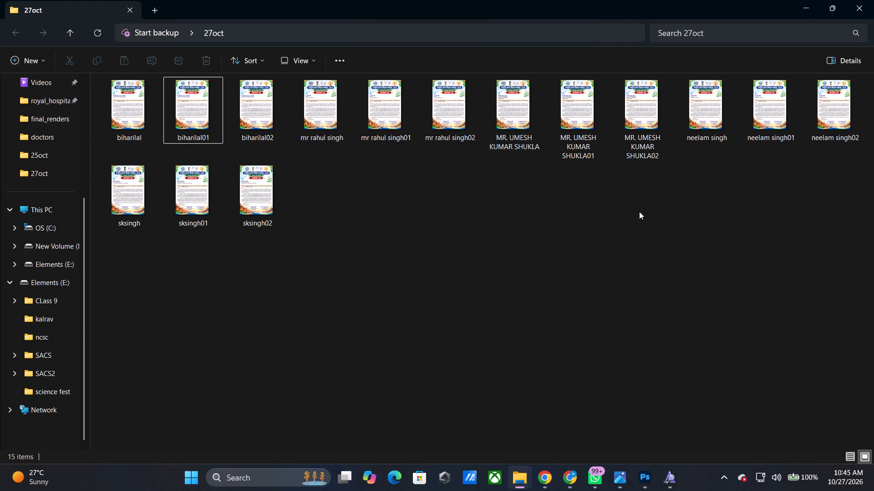
{"action": "left_click", "coordinate": [811, 2]}
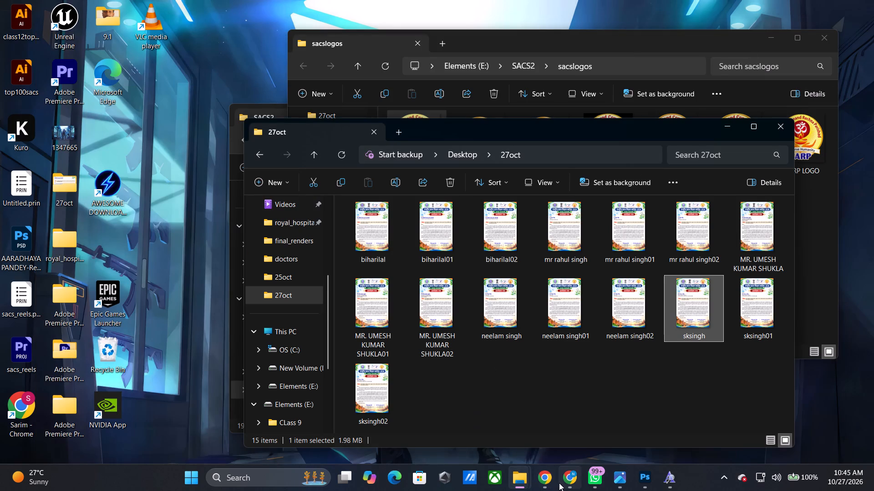
In Chrome, load the five invitation PNGs with the suffix 02 from the 27oct folder into iLovePDF's JPG to PDF converter.
{"action": "left_click", "coordinate": [560, 483]}
{"action": "left_click", "coordinate": [298, 5]}
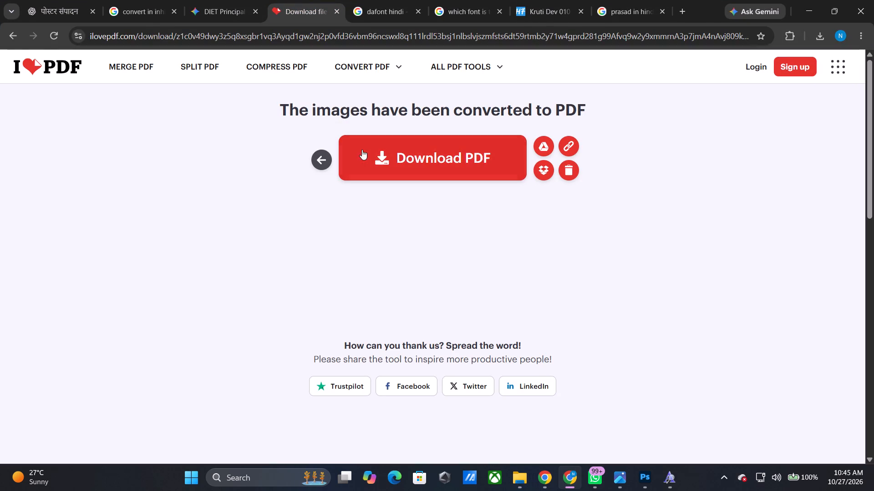
{"action": "left_click", "coordinate": [13, 38]}
{"action": "left_click", "coordinate": [514, 198]}
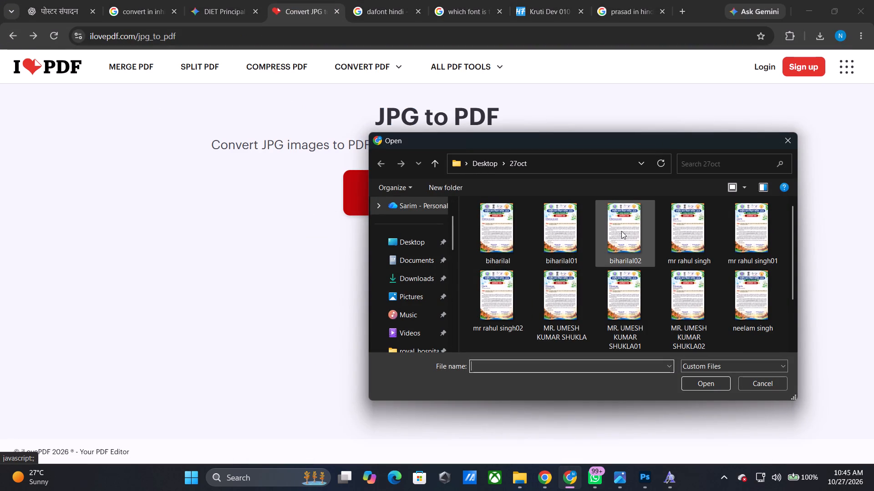
{"action": "left_click", "coordinate": [621, 231], "text": "ctrl"}
{"action": "left_click", "coordinate": [508, 286], "text": "ctrl"}
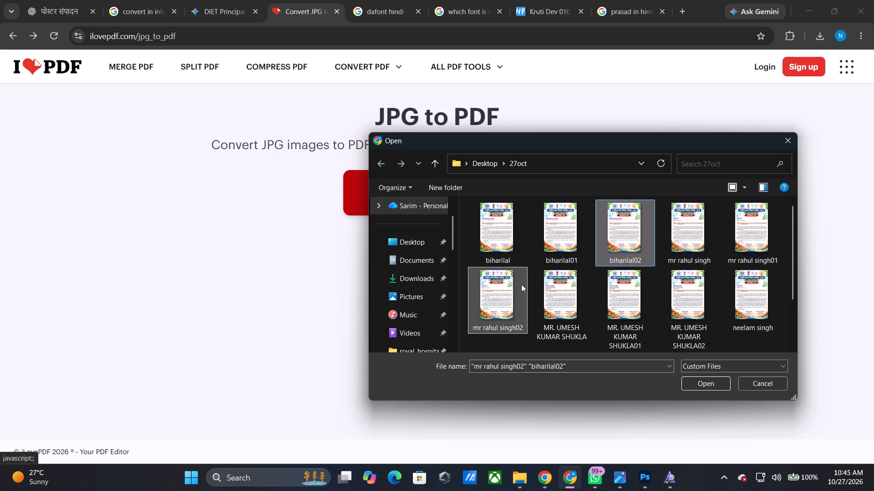
{"action": "left_click", "coordinate": [704, 293], "text": "ctrl"}
{"action": "scroll", "coordinate": [703, 290], "scroll_direction": "down", "scroll_amount": 1}
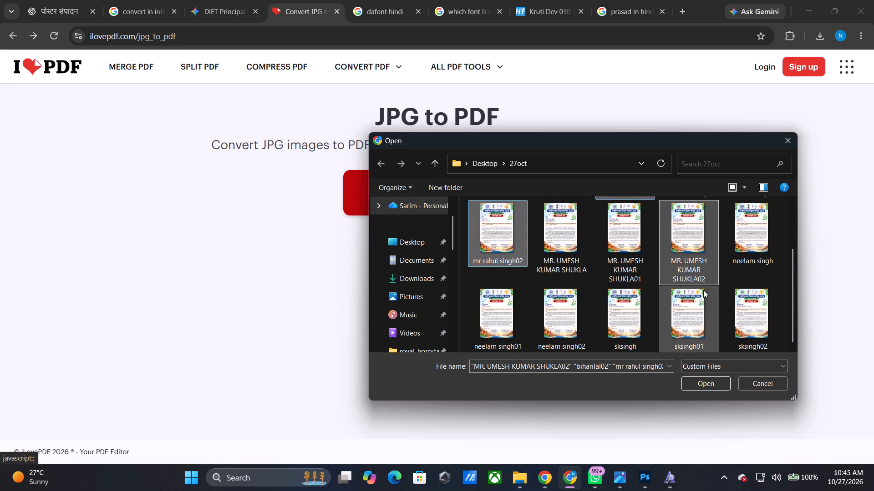
{"action": "left_click", "coordinate": [577, 311], "text": "ctrl"}
{"action": "left_click", "coordinate": [741, 301], "text": "ctrl"}
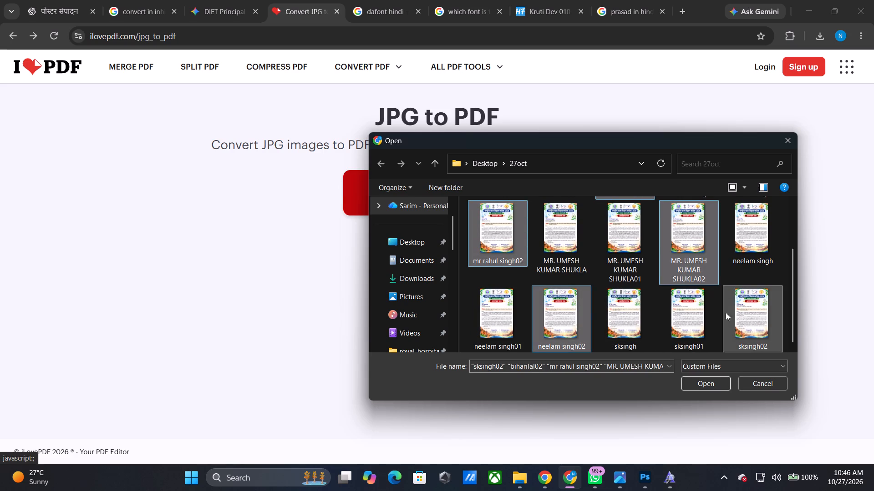
{"action": "left_click", "coordinate": [704, 380]}
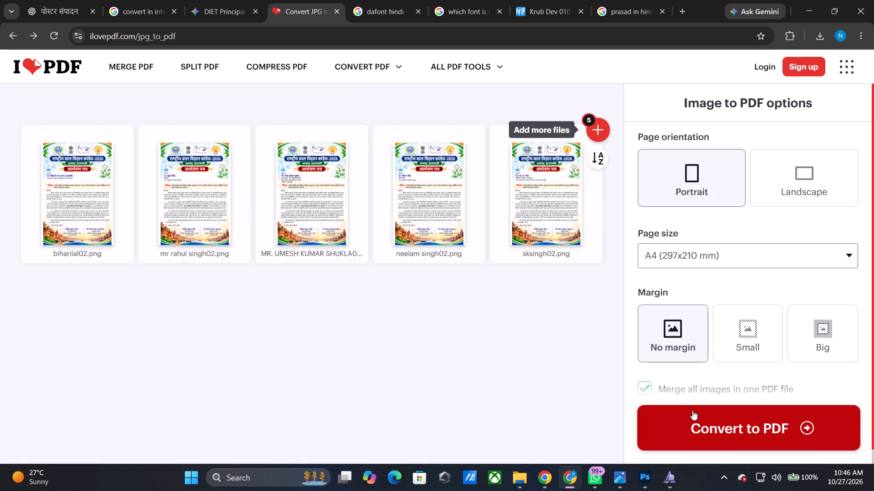
Convert the five loaded invitation images into one merged PDF.
{"action": "left_click", "coordinate": [691, 412]}
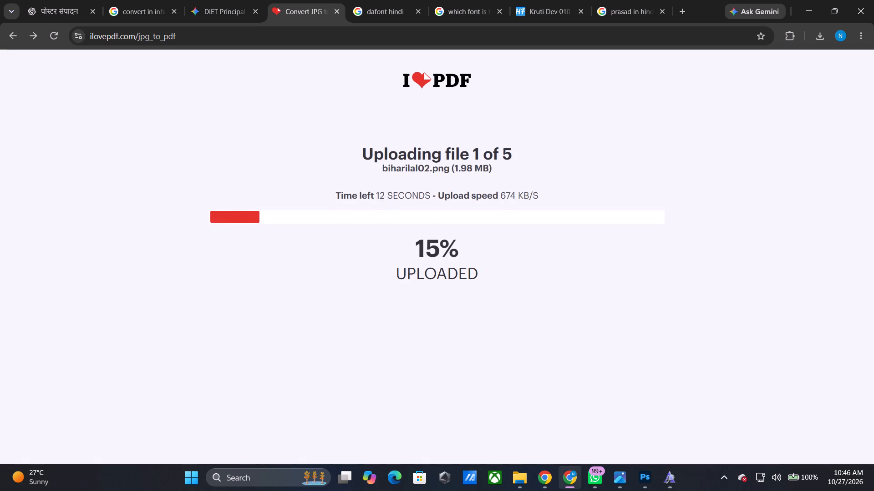
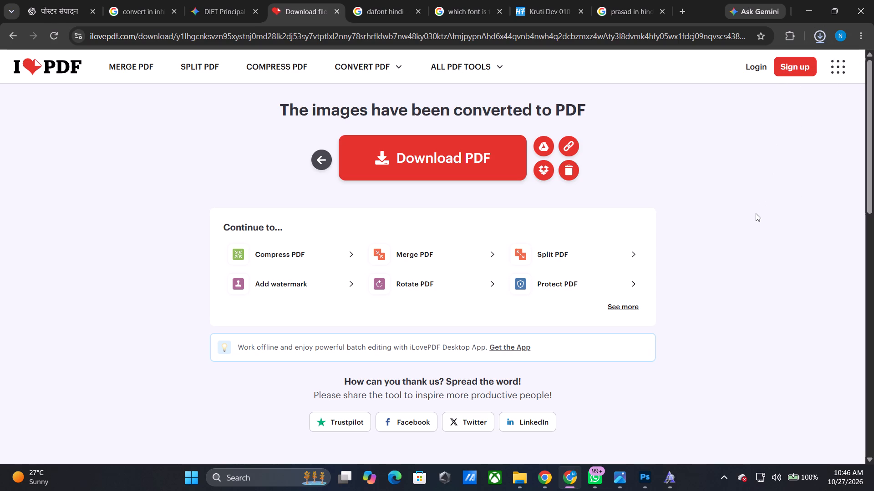
Show the newly downloaded merged PDF in its Downloads folder.
{"action": "left_click", "coordinate": [816, 38]}
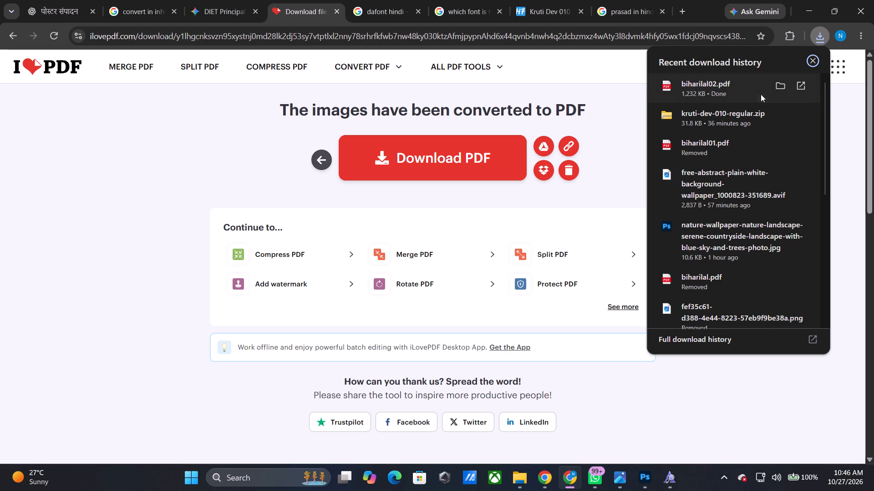
{"action": "left_click", "coordinate": [782, 89]}
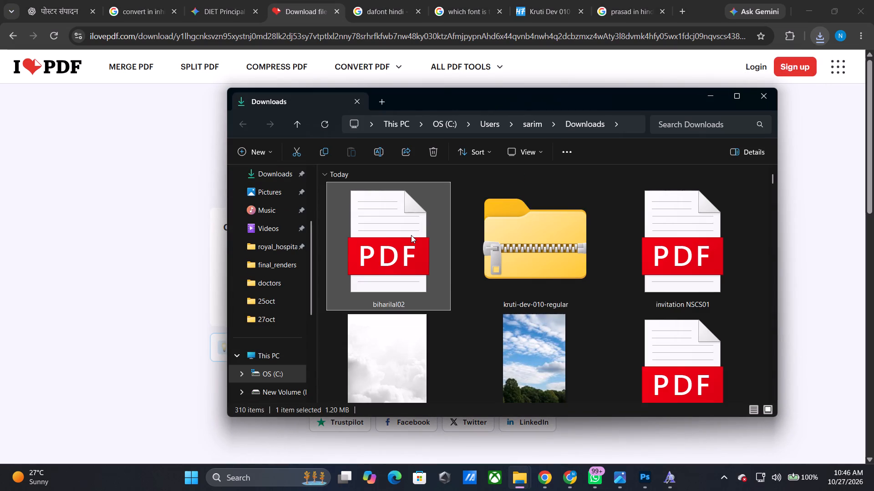
Copy the file name of the existing invitation NSCS01 PDF in the Downloads folder.
{"action": "left_click", "coordinate": [681, 268]}
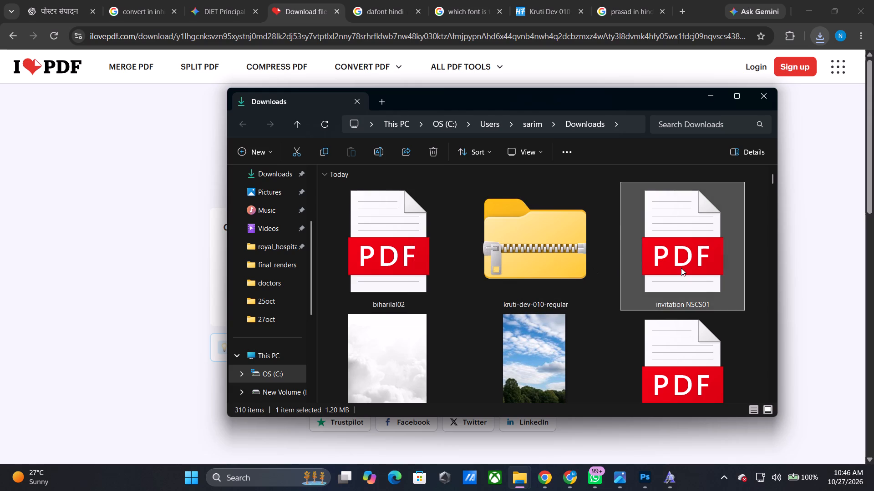
{"action": "right_click", "coordinate": [676, 268]}
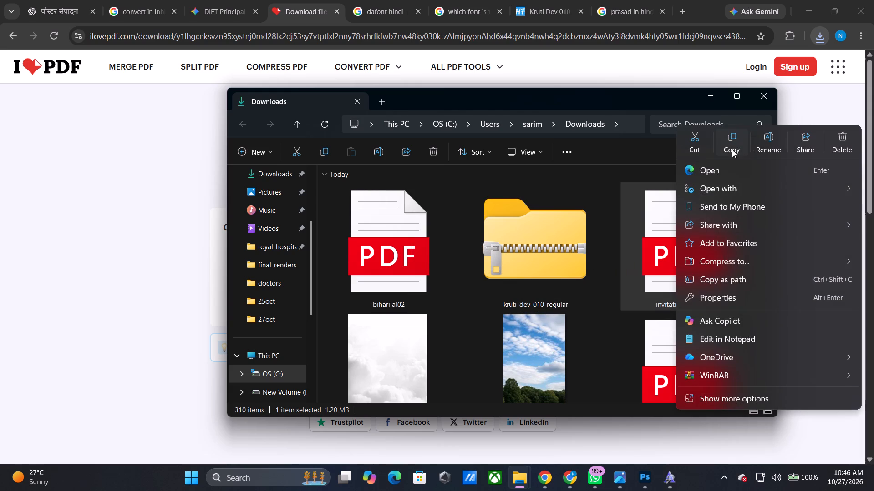
{"action": "left_click", "coordinate": [757, 144]}
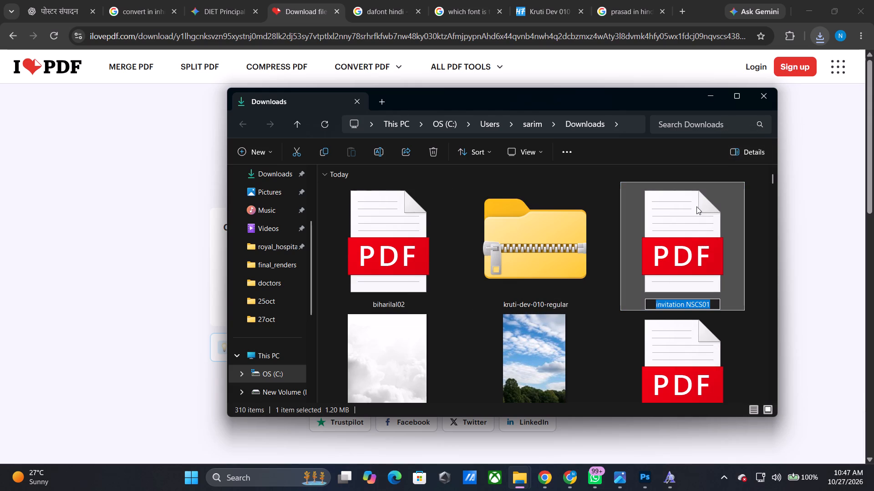
{"action": "key", "text": "ctrl+c"}
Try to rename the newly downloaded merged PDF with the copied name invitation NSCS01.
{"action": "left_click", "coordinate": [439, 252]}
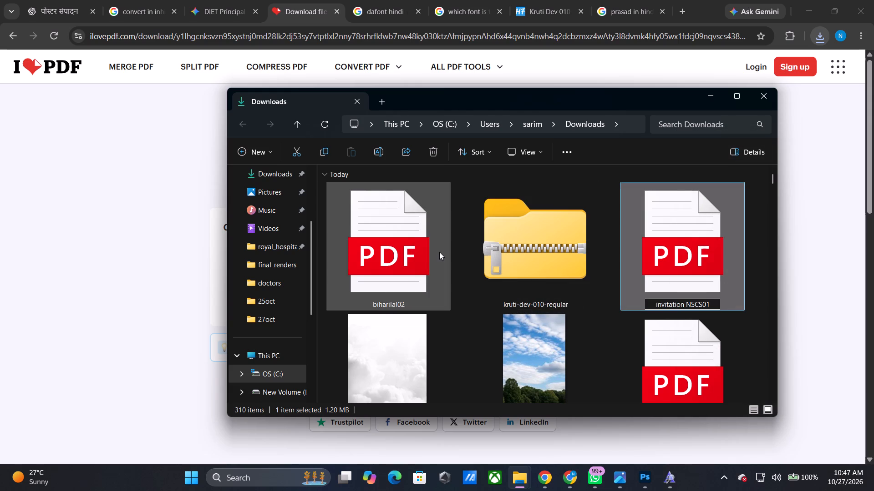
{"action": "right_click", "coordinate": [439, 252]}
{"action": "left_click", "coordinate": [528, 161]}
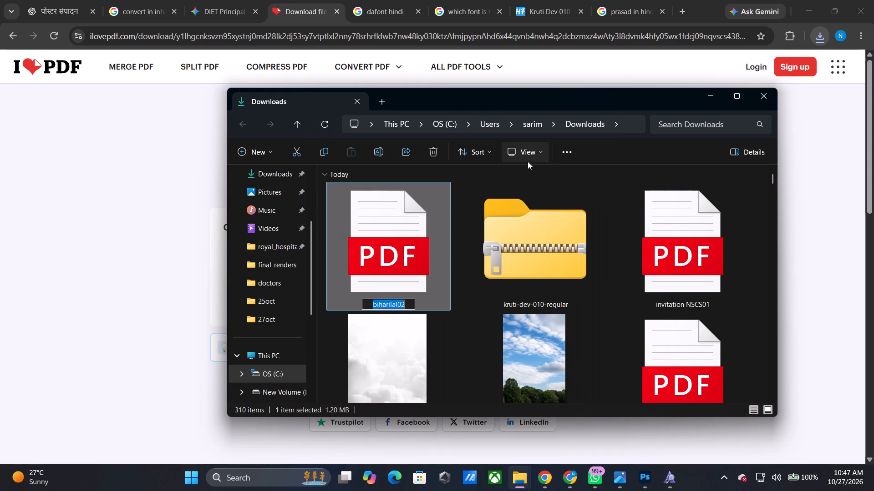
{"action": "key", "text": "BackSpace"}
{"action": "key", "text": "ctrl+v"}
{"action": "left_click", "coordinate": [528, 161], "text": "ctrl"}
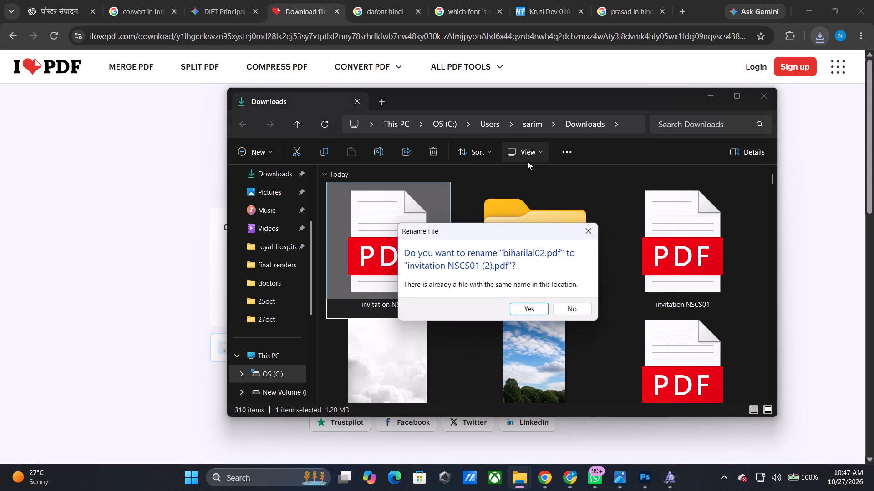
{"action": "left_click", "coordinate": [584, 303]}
Rename the newly downloaded merged PDF as invitation NSCS012, reusing the copied name with a 2 after it.
{"action": "right_click", "coordinate": [412, 293]}
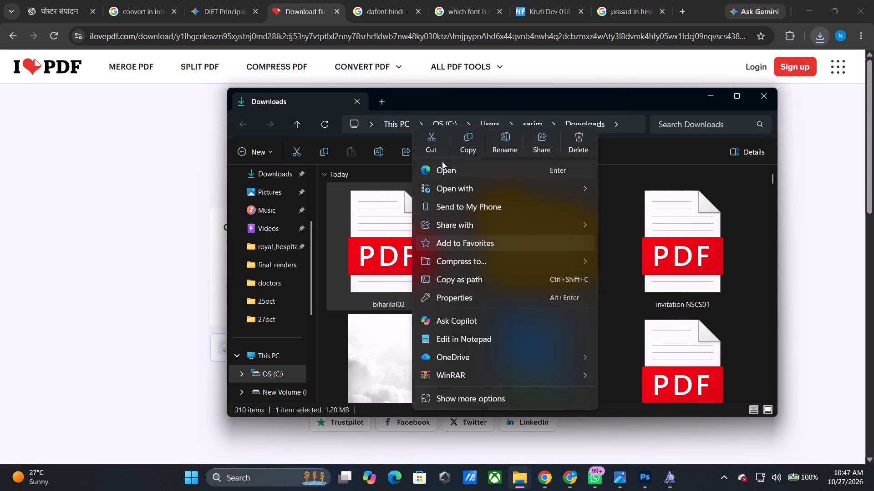
{"action": "left_click", "coordinate": [495, 143]}
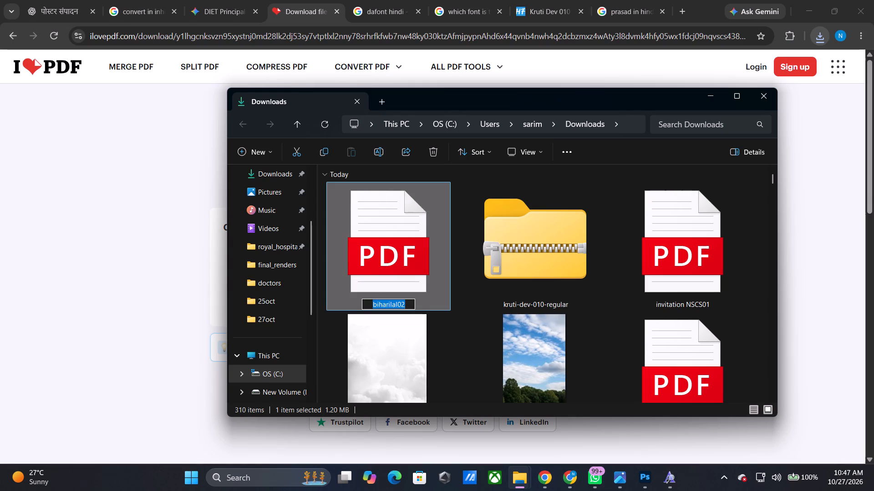
{"action": "left_click", "coordinate": [409, 301]}
{"action": "key", "text": "BackSpace"}
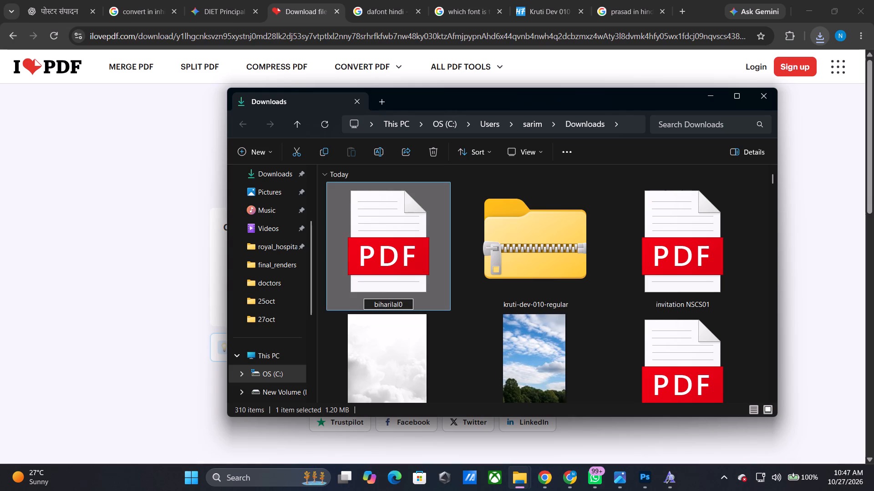
{"action": "key", "text": "BackSpace"}
{"action": "key", "text": "BackSpace"}
{"action": "key", "text": "BackSpace"}
{"action": "key", "text": "BackSpace"}
{"action": "key", "text": "BackSpace"}
{"action": "key", "text": "BackSpace"}
{"action": "key", "text": "BackSpace"}
{"action": "key", "text": "BackSpace"}
{"action": "key", "text": "BackSpace"}
{"action": "key", "text": "BackSpace"}
{"action": "key", "text": "BackSpace"}
{"action": "key", "text": "BackSpace"}
{"action": "key", "text": "BackSpace"}
{"action": "key", "text": "BackSpace"}
{"action": "key", "text": "BackSpace"}
{"action": "key", "text": "BackSpace"}
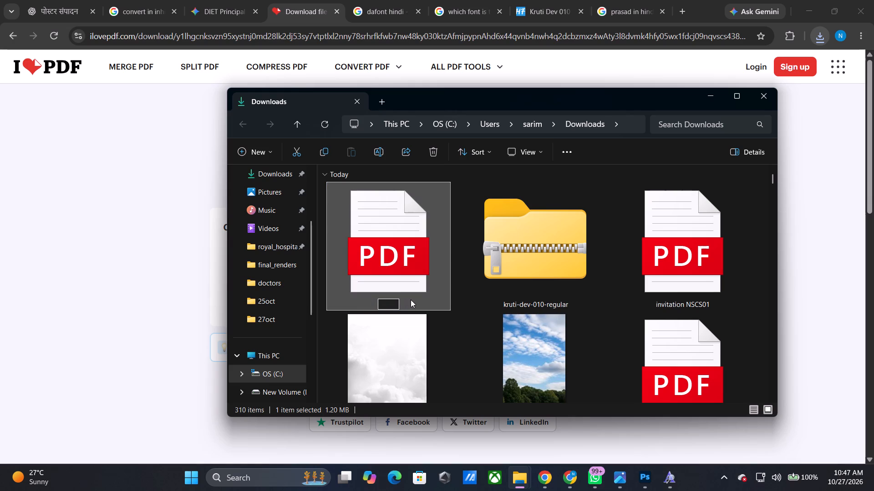
{"action": "key", "text": "2"}
{"action": "key", "text": "Left"}
{"action": "key", "text": "ctrl+v"}
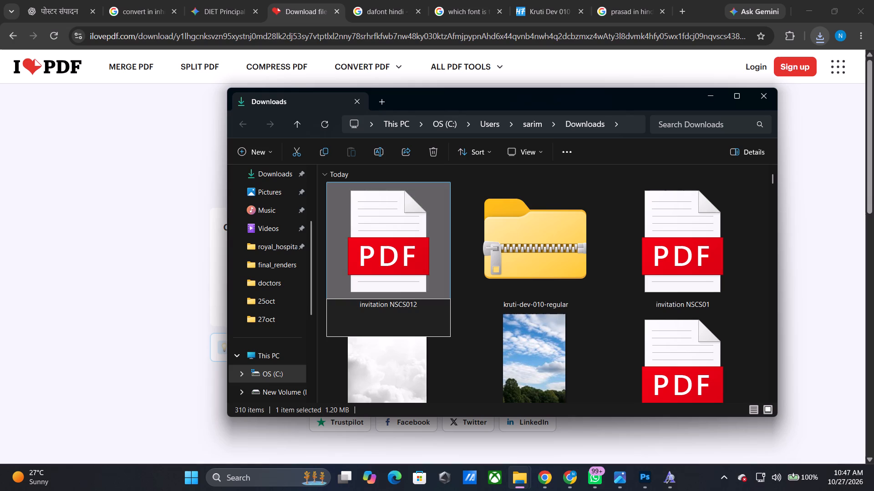
{"action": "left_click", "coordinate": [754, 332]}
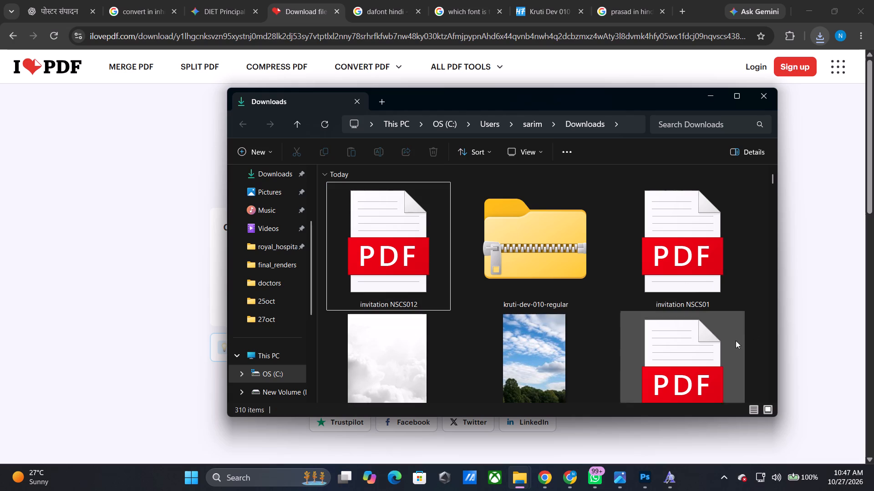